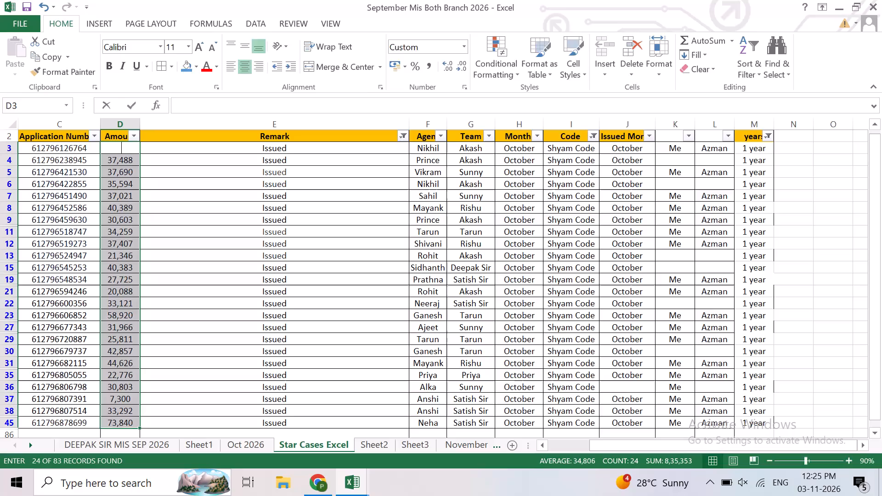
Undo the accidental clearing of the Amount cell in row 3.
click(253, 297)
key(ctrl+z)
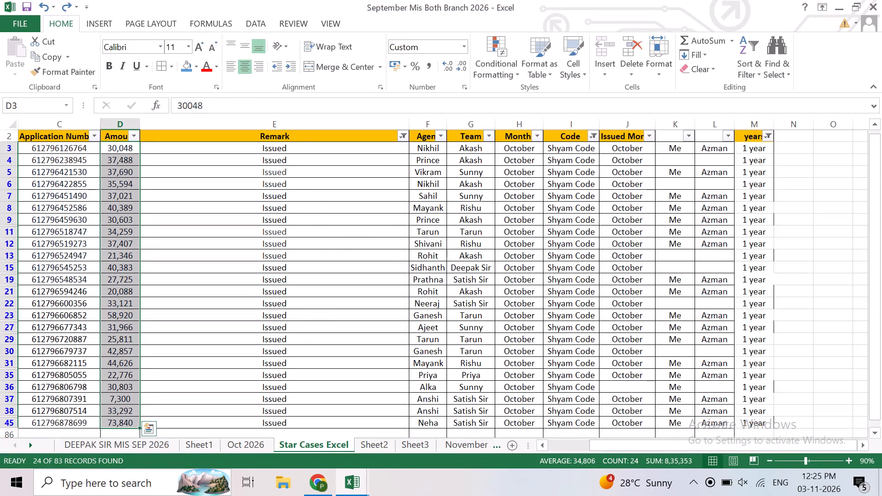
click(203, 238)
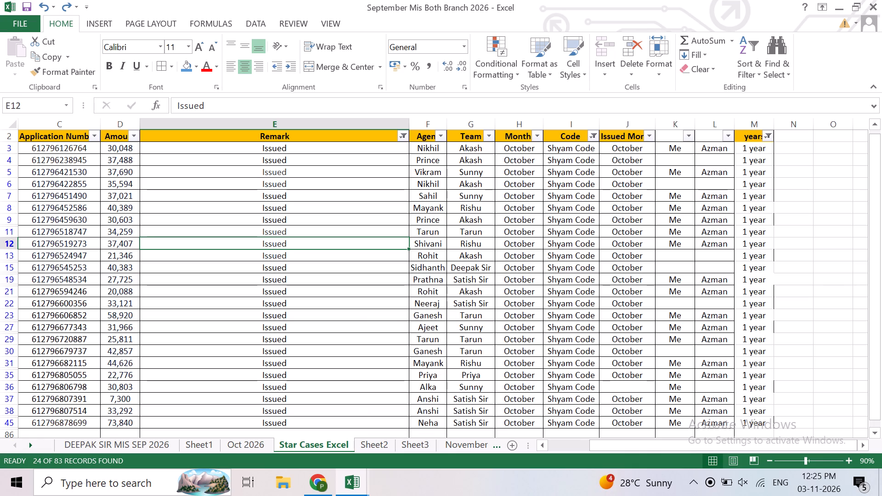
Reset the years column filter to show all durations, including 2 years and 3 years.
click(766, 133)
click(630, 269)
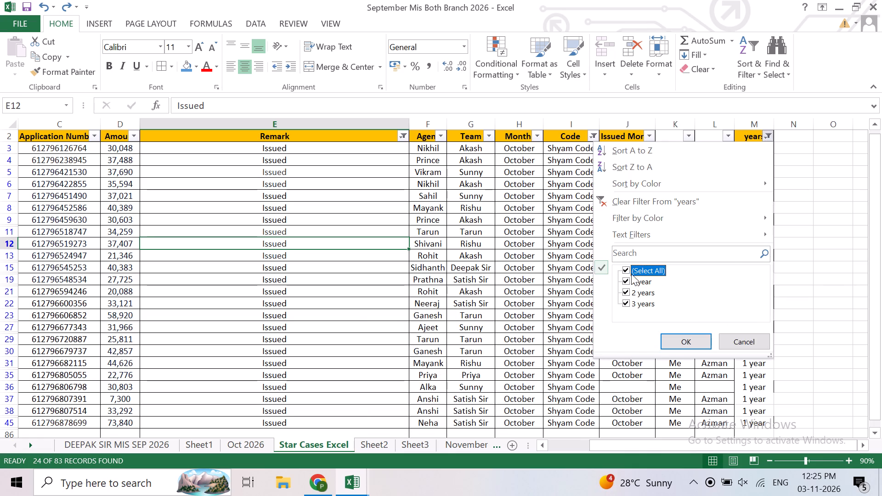
click(682, 344)
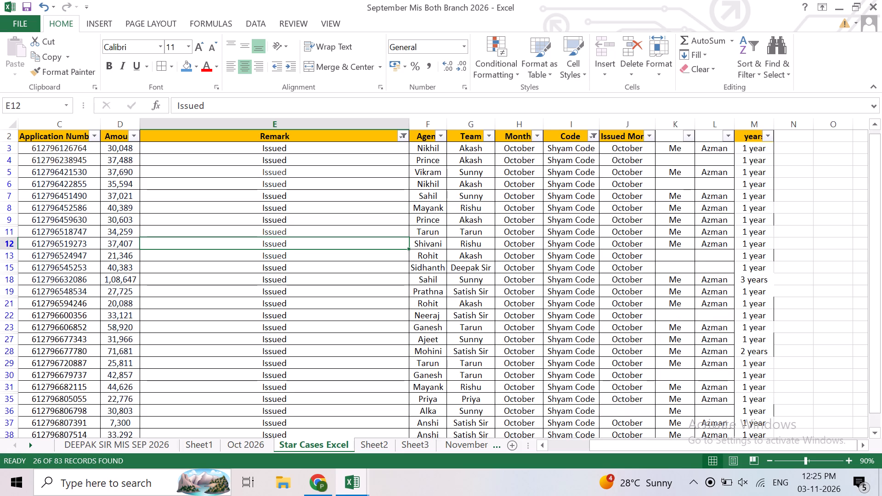
Examine the issued Shyam Code cases with 3 years and 2 years terms in rows 18 and 28.
scroll(700, 335, down, 2)
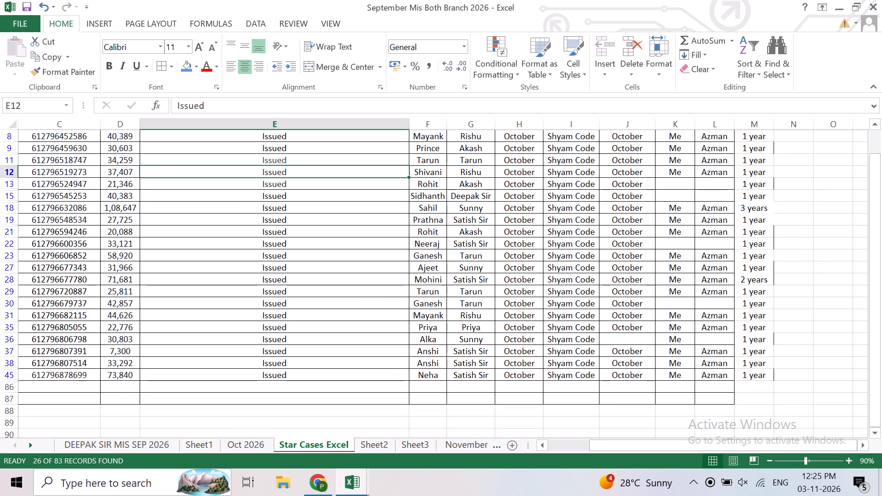
click(366, 212)
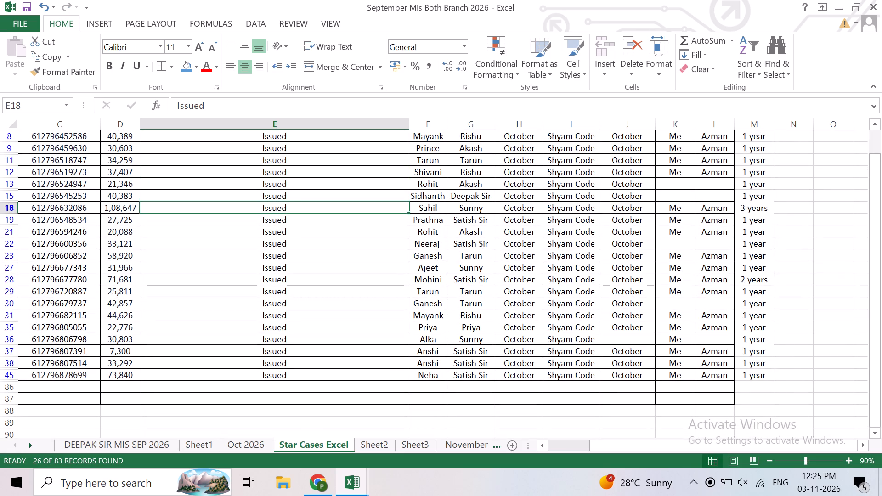
click(739, 213)
drag(741, 280, 555, 281)
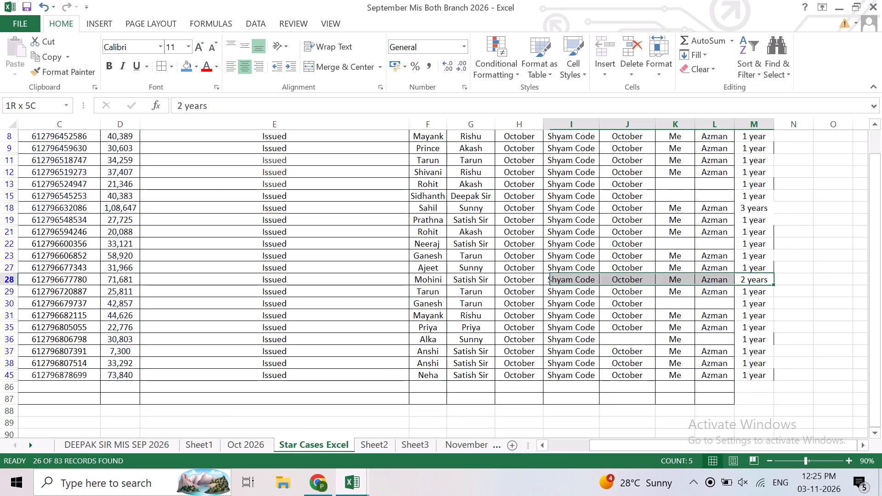
drag(555, 281, 350, 280)
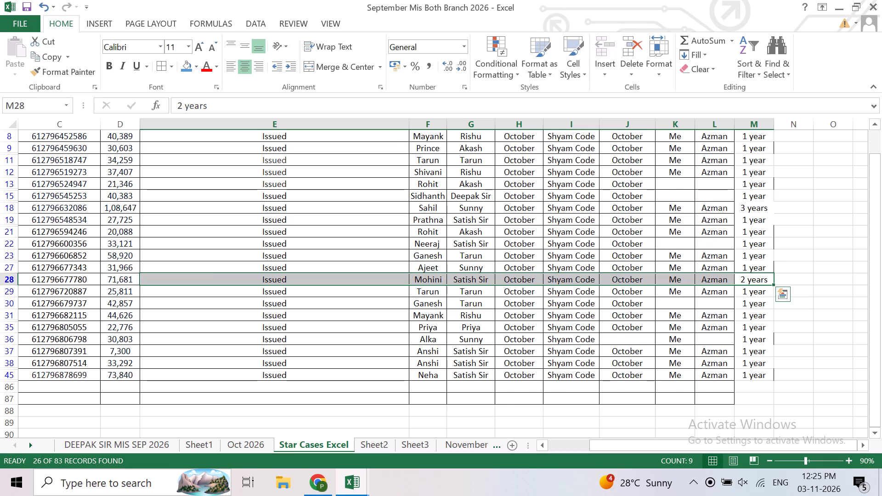
scroll(524, 351, up, 5)
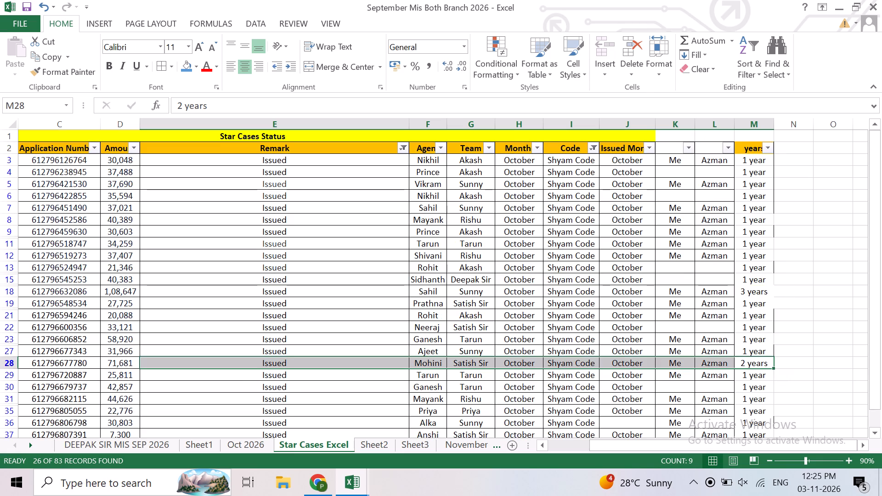
Save the workbook.
key(ctrl+s)
Reset the Remark column filter to show cases with every remark.
click(405, 145)
click(260, 282)
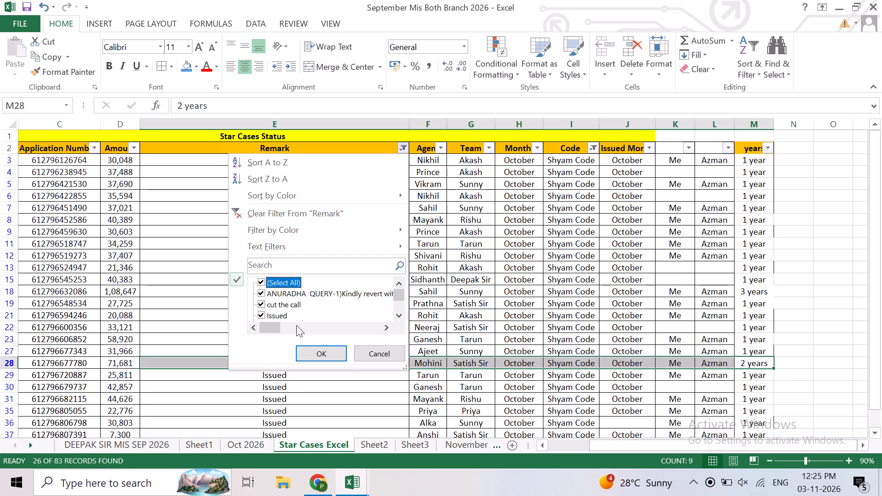
click(329, 346)
Open the filter choices for the Code column.
click(588, 148)
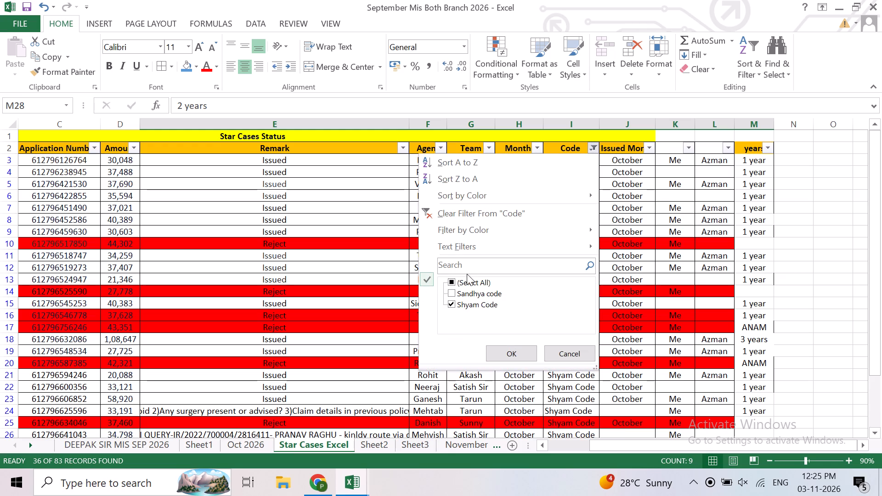
Reset the Code column filter to show cases with every code.
click(455, 280)
click(495, 352)
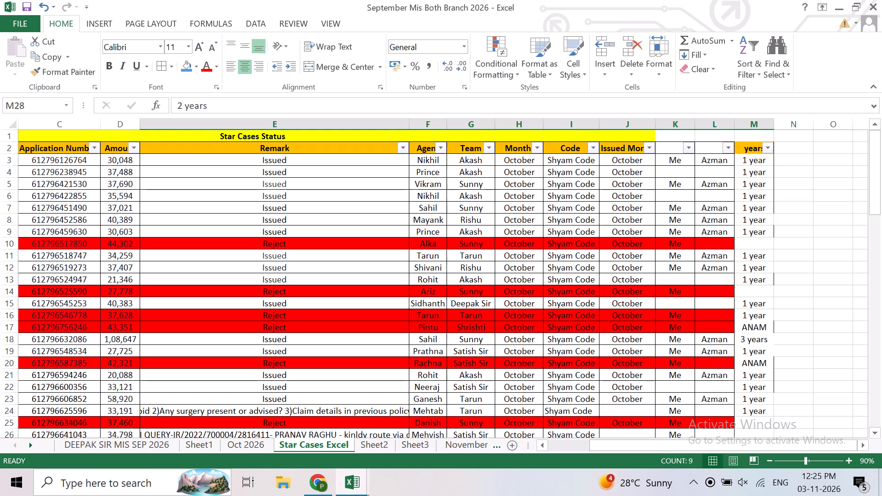
Put the September MIS workbook away and return to the October Business Excel 2026 workbook.
click(836, 0)
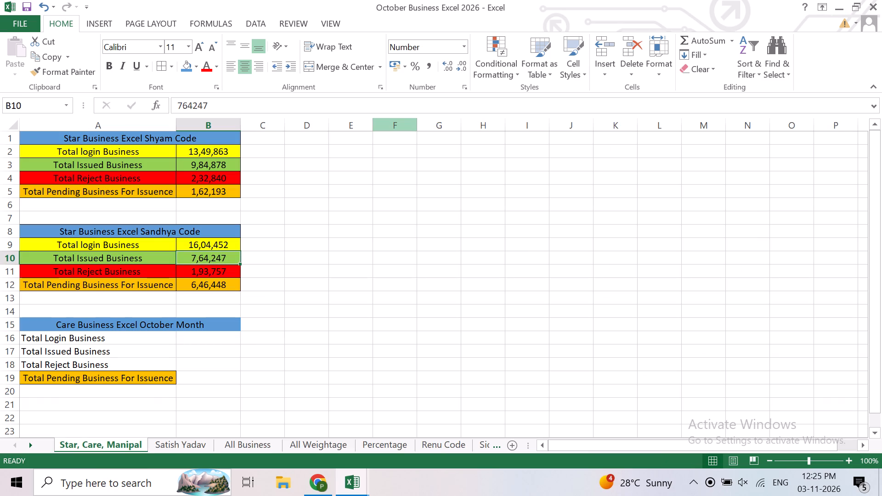
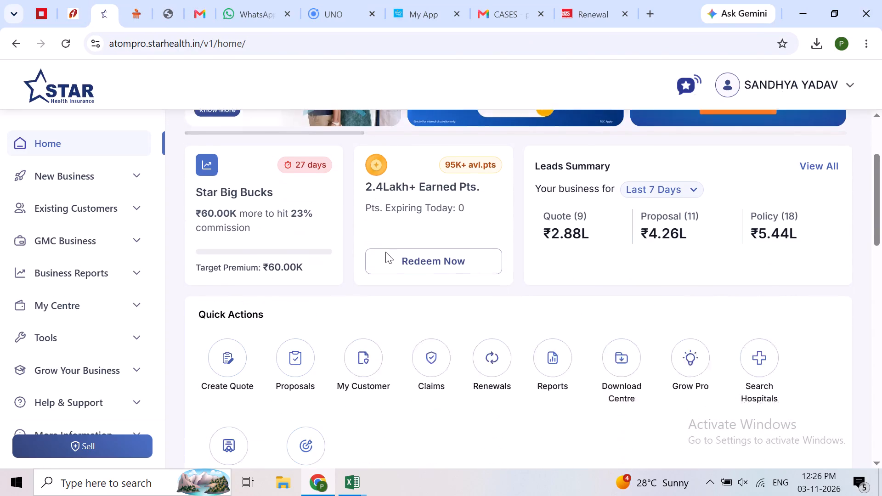
Open the My Customer policy list from the portal's proposals and examine the policies' issued dates and premiums for the last 7 days.
click(298, 341)
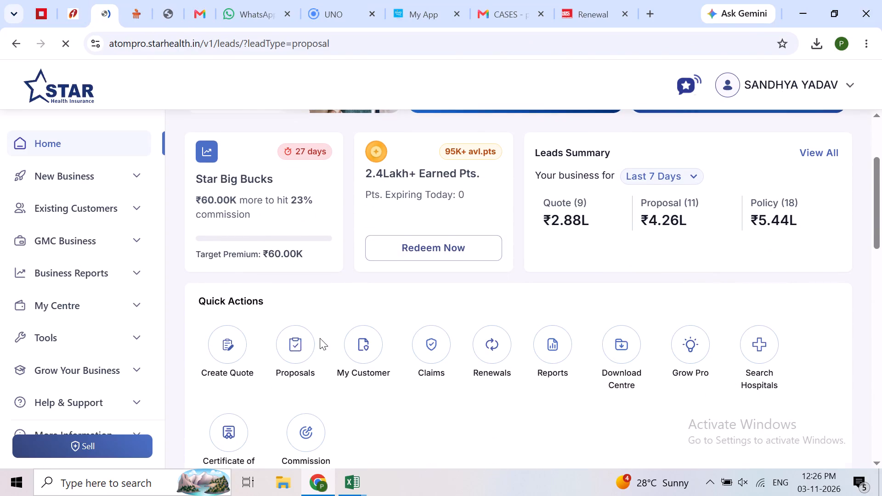
click(517, 190)
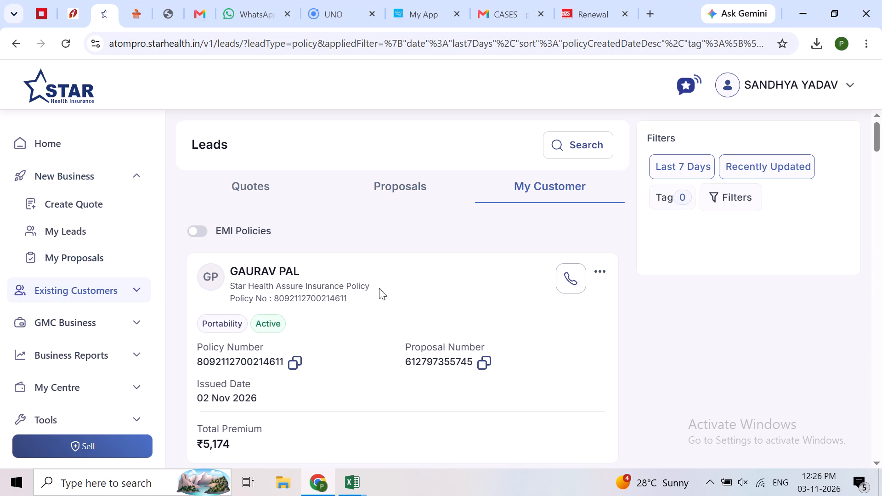
scroll(364, 297, down, 4)
scroll(362, 303, up, 1)
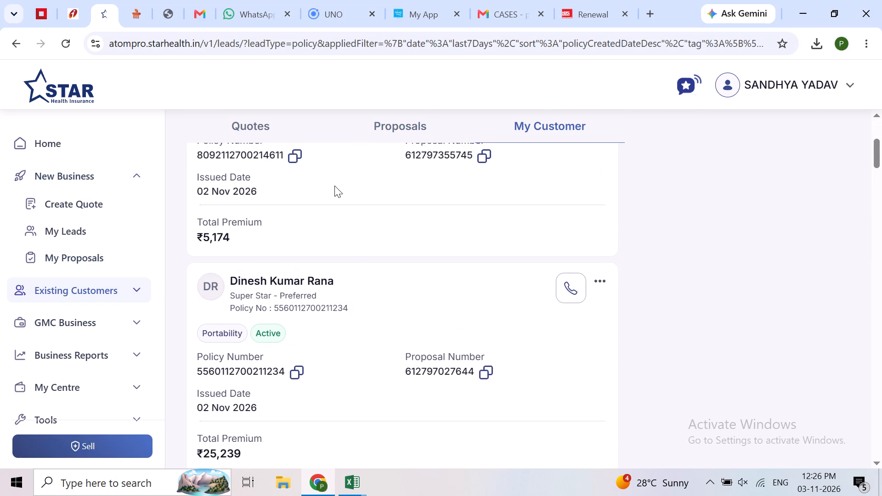
scroll(355, 269, down, 5)
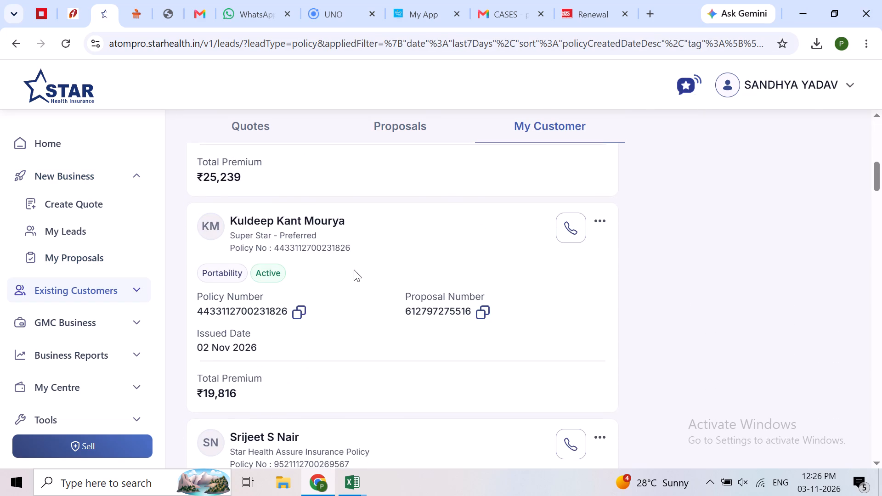
scroll(354, 270, down, 4)
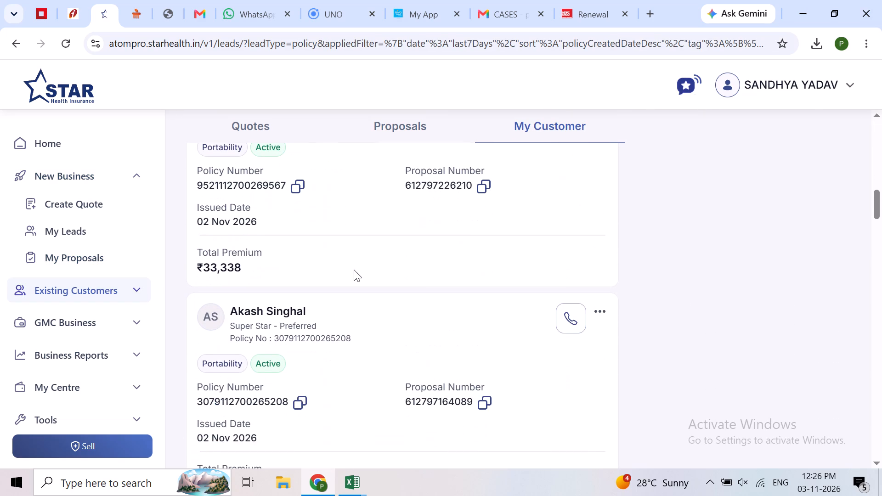
scroll(354, 270, down, 3)
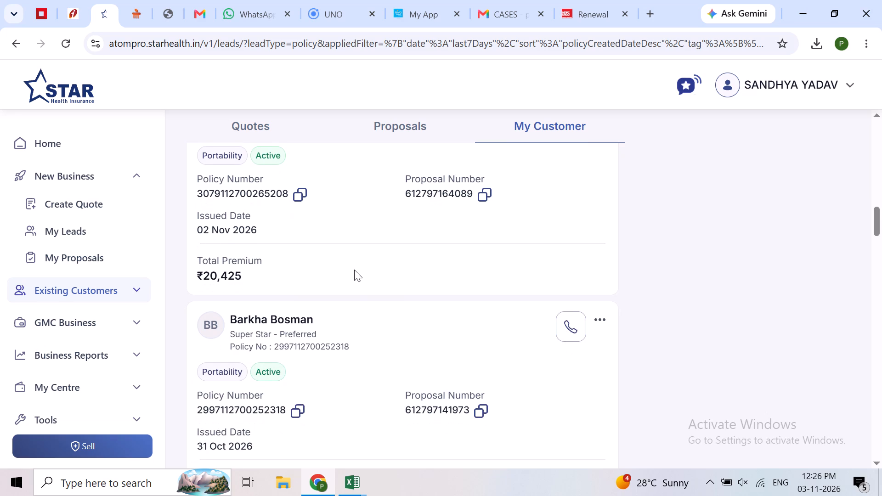
scroll(354, 270, down, 1)
scroll(354, 270, up, 18)
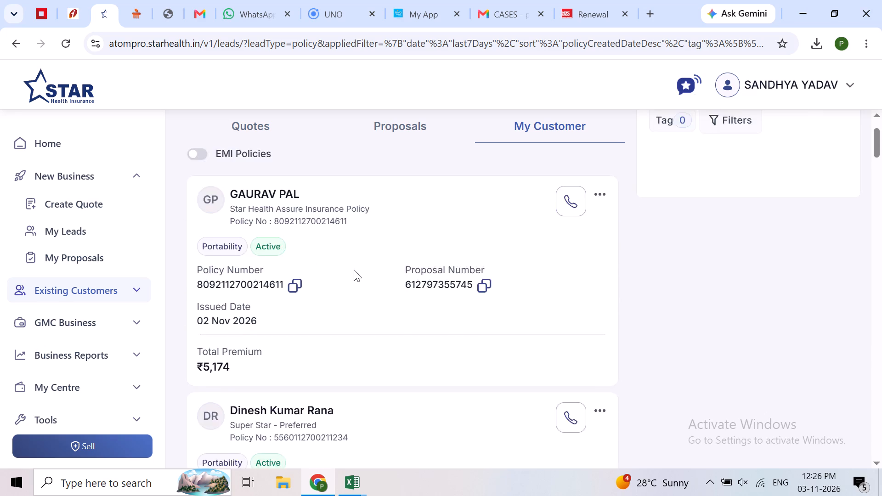
scroll(354, 270, up, 3)
scroll(354, 277, down, 1)
Switch from the Star Health portal to the open Excel workbooks.
click(355, 484)
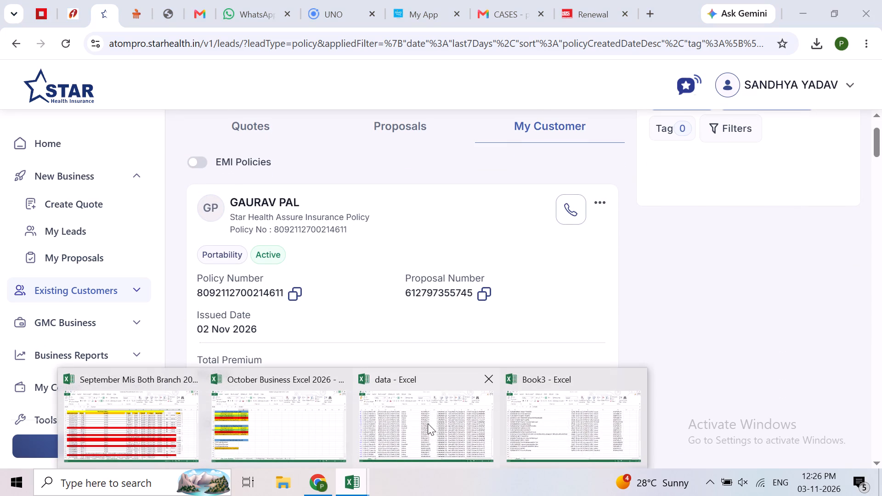
Switch to the Book3 workbook and add filters to the proposal table's header row.
click(539, 419)
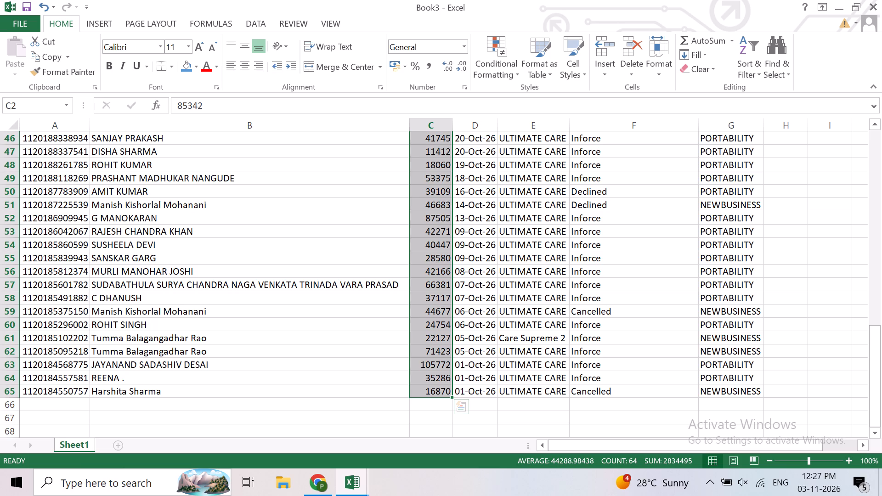
scroll(562, 363, up, 8)
scroll(560, 359, up, 15)
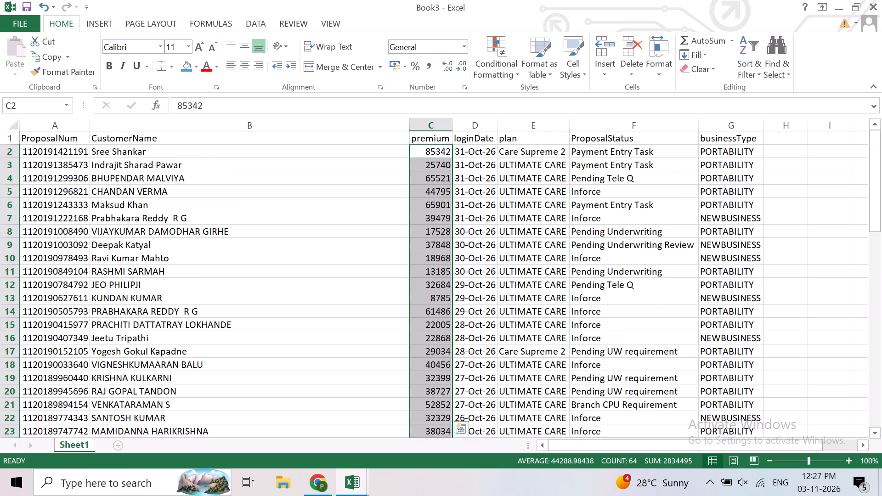
scroll(560, 358, up, 1)
click(714, 142)
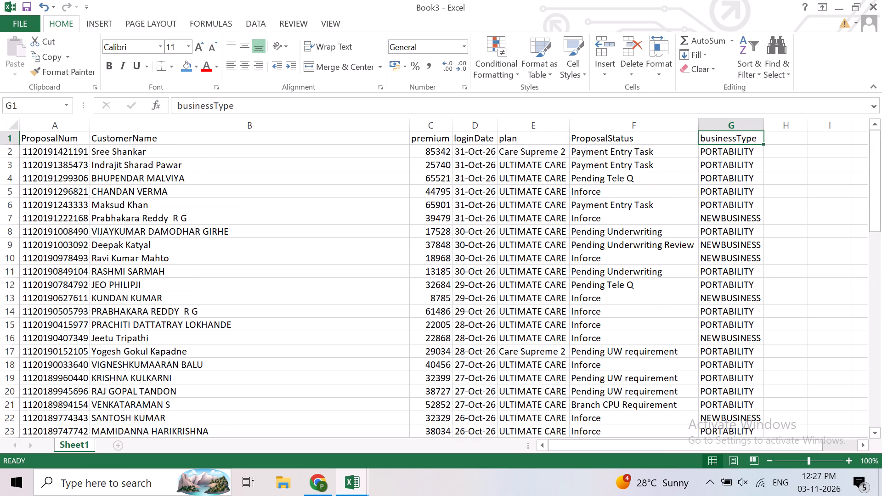
key(ctrl+shift+l)
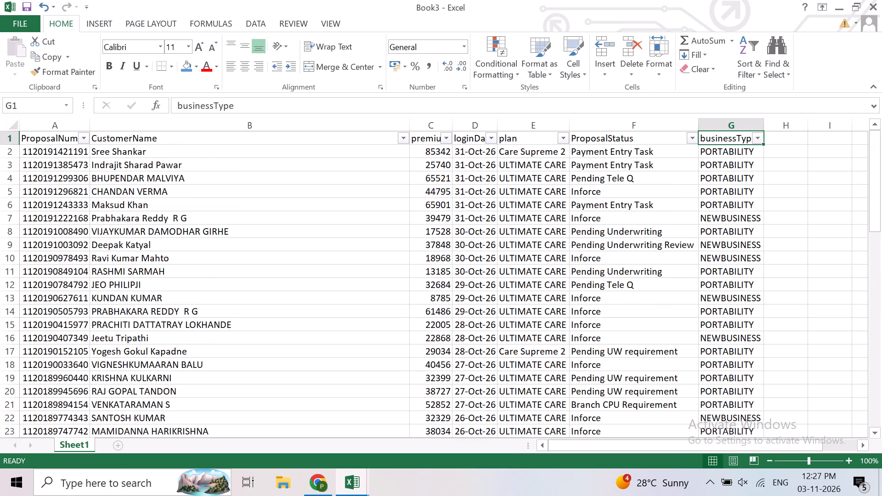
Filter the businessType column to NEWBUSINESS and select all the listed premiums to check their total.
click(761, 138)
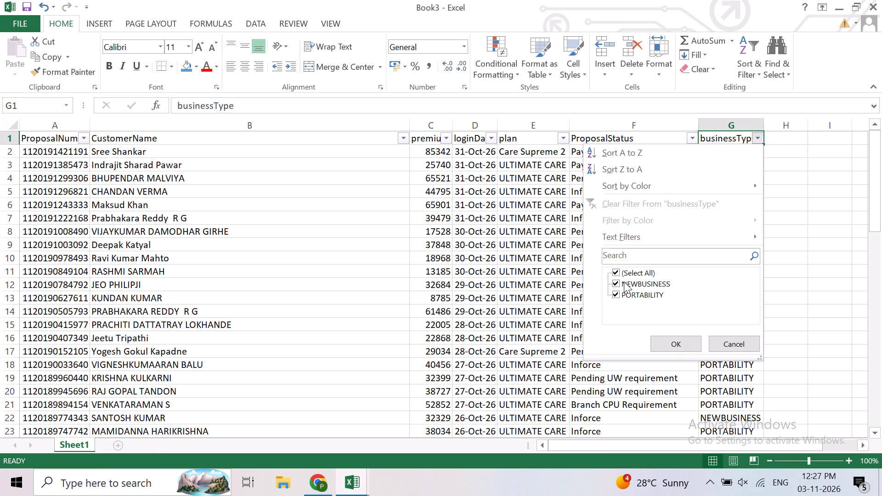
click(618, 292)
click(663, 335)
click(671, 345)
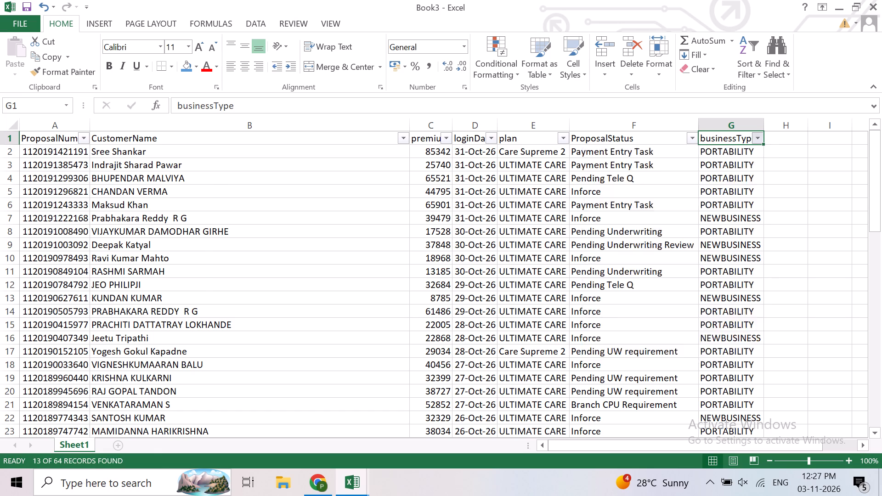
drag(426, 152, 423, 301)
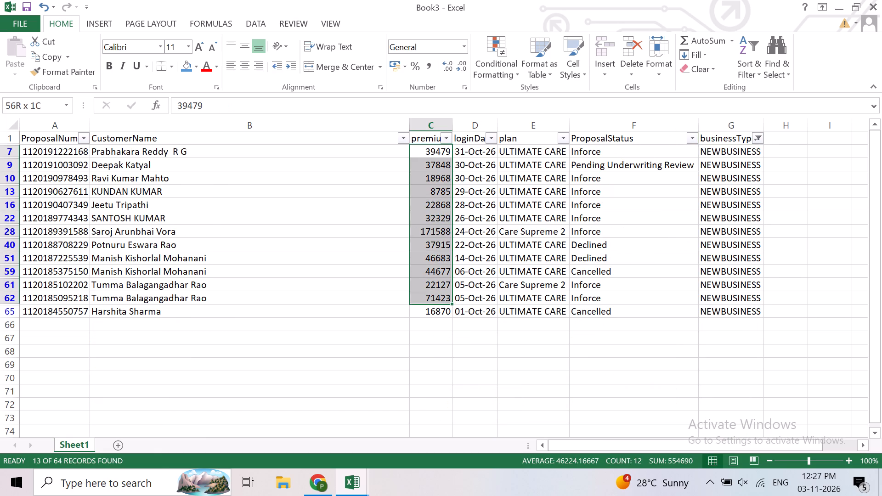
drag(423, 301, 421, 312)
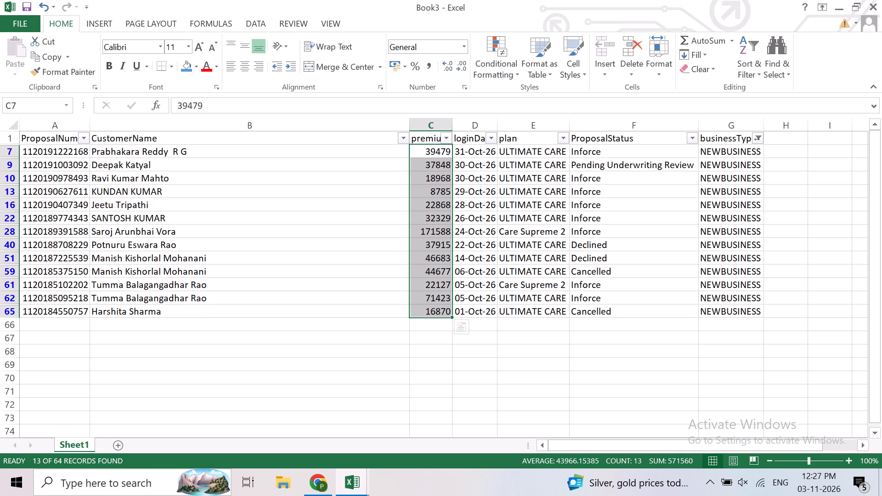
Filter the ProposalStatus column to Inforce and select the remaining new-business premiums to check their total.
click(692, 138)
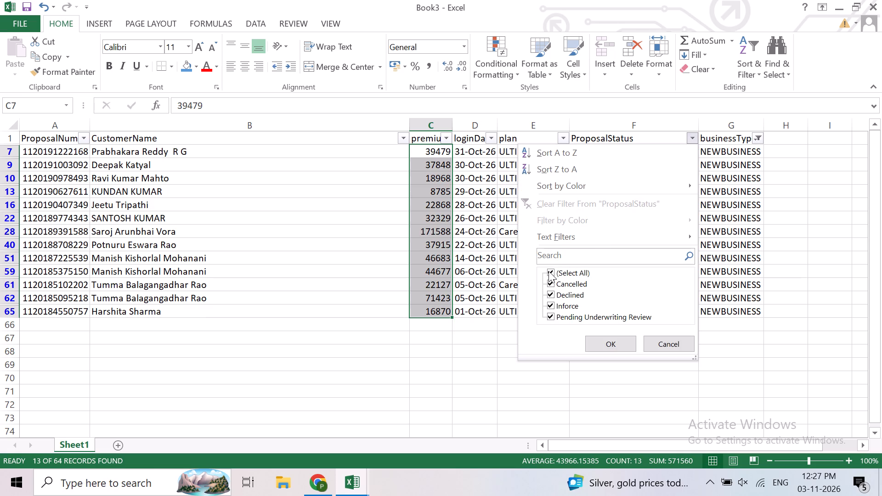
click(548, 268)
click(548, 304)
click(599, 348)
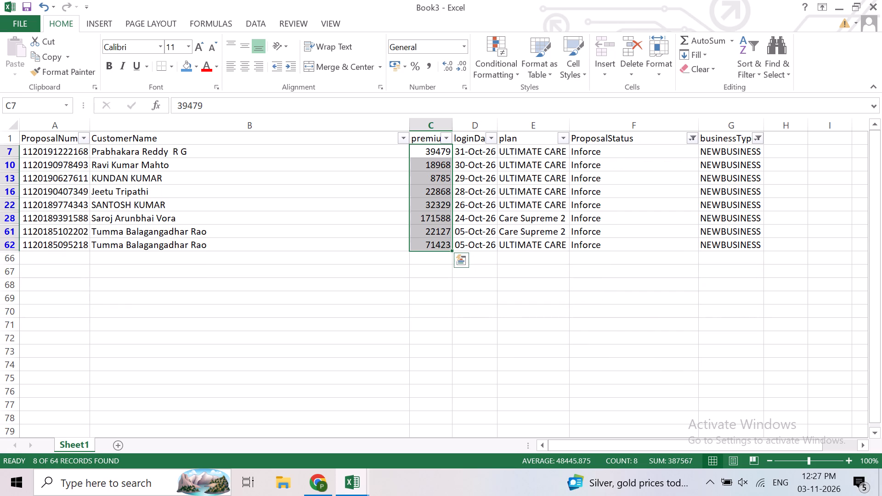
click(404, 407)
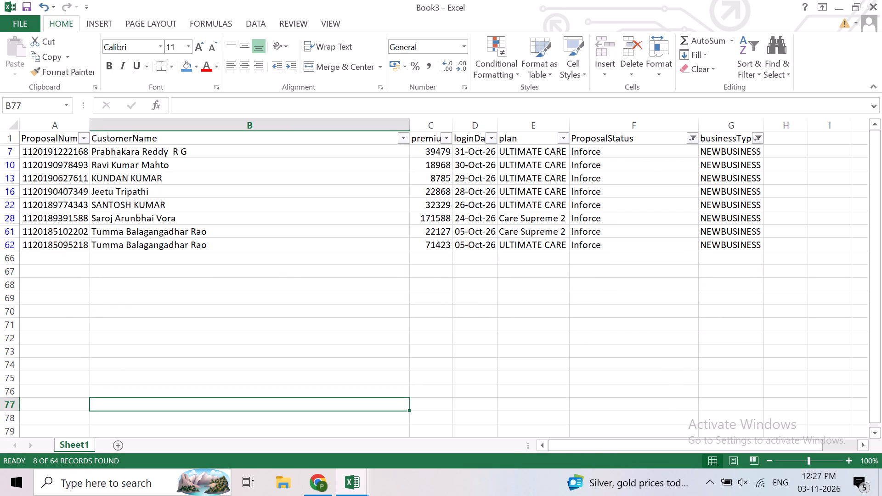
drag(432, 152, 423, 244)
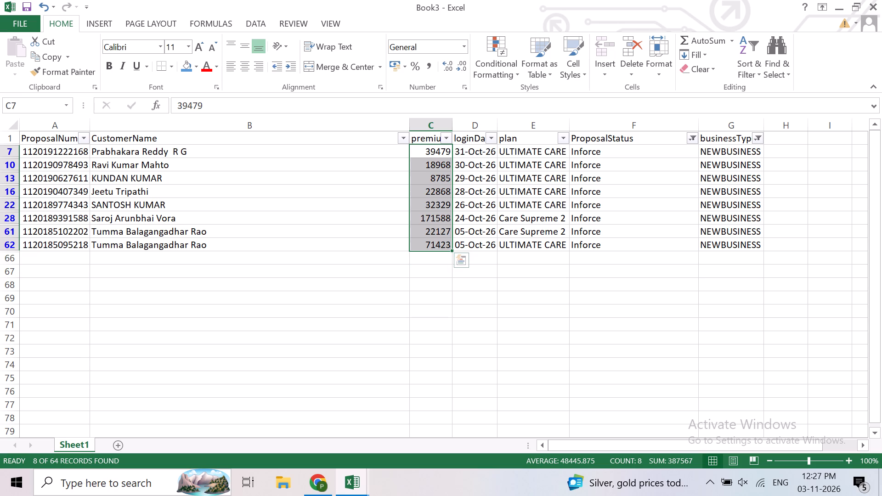
Examine individual premiums of the Inforce new-business proposals in rows 16 and 28.
click(463, 291)
click(410, 241)
click(441, 224)
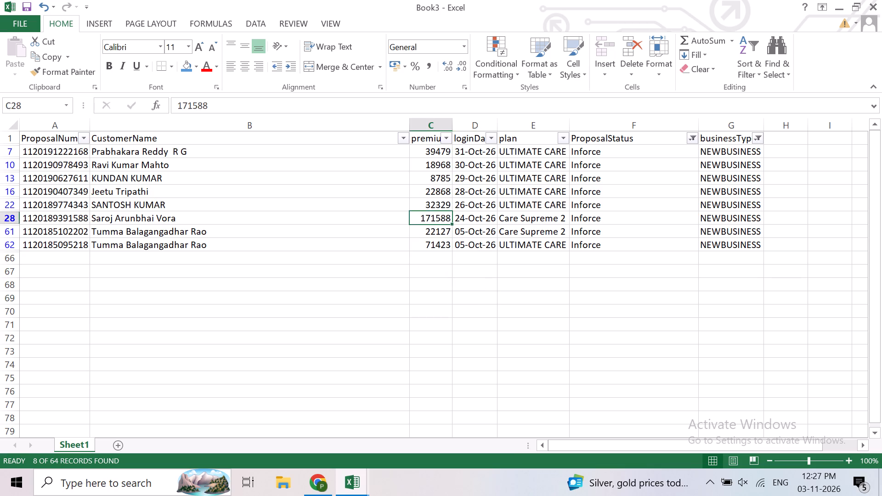
click(548, 240)
click(388, 230)
click(436, 195)
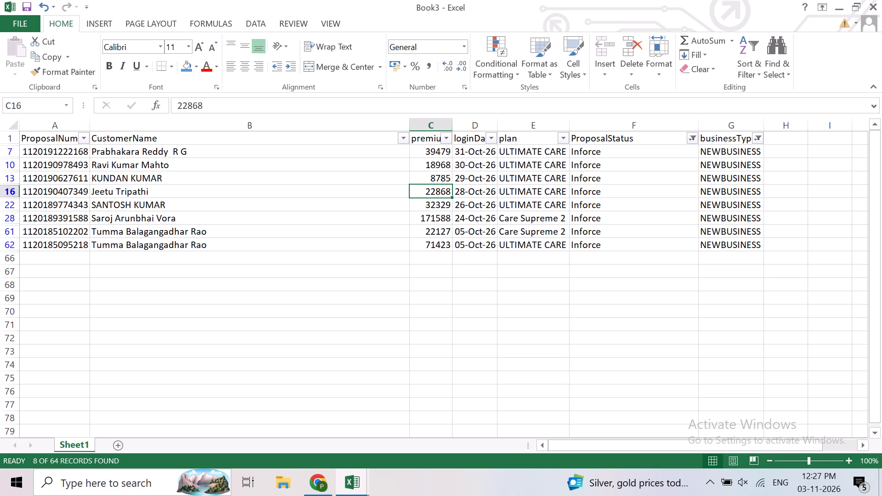
click(417, 212)
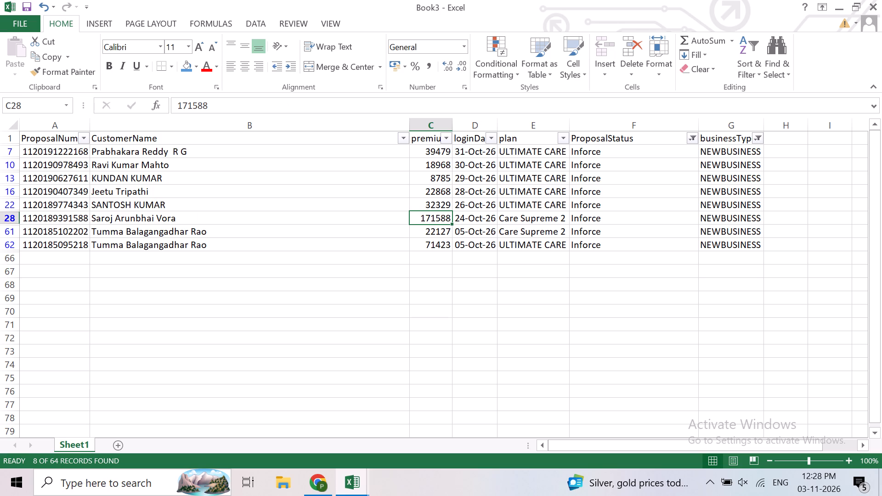
Change the ProposalStatus filter to Cancelled and Declined and select the listed new-business premiums to check their total.
click(690, 138)
click(551, 304)
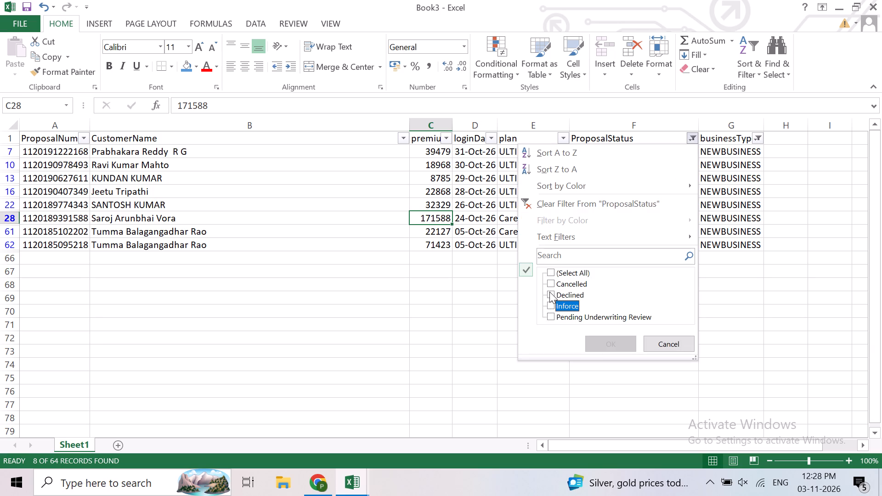
click(549, 292)
click(551, 283)
click(551, 293)
scroll(640, 293, down, 2)
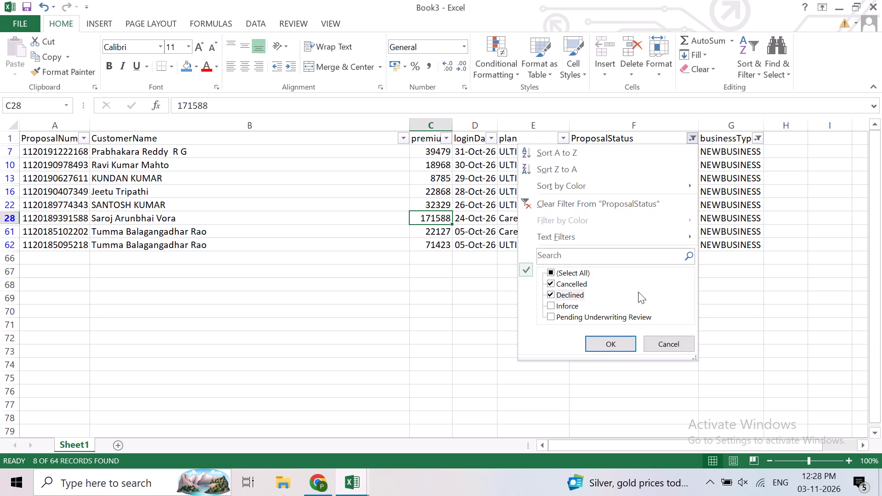
scroll(638, 292, down, 1)
click(603, 344)
drag(422, 154, 427, 190)
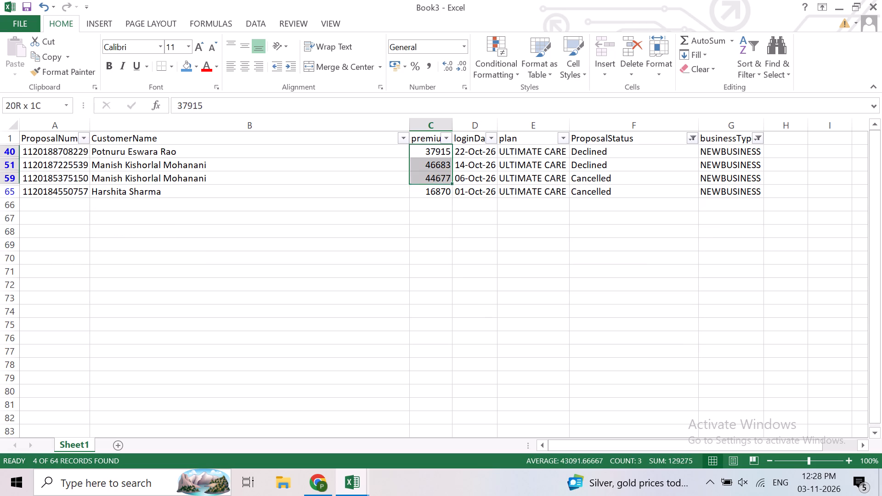
drag(427, 190, 427, 192)
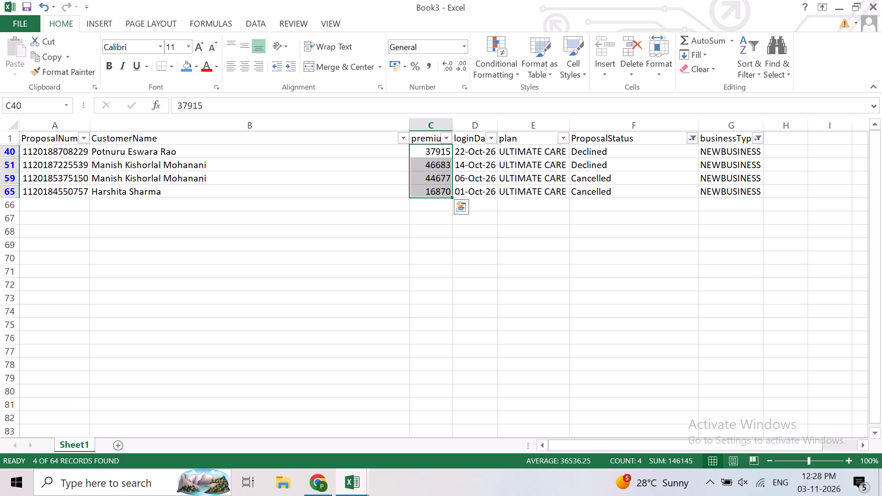
Change the ProposalStatus filter to Pending Underwriting Review only and check the new-business premium listed.
click(696, 134)
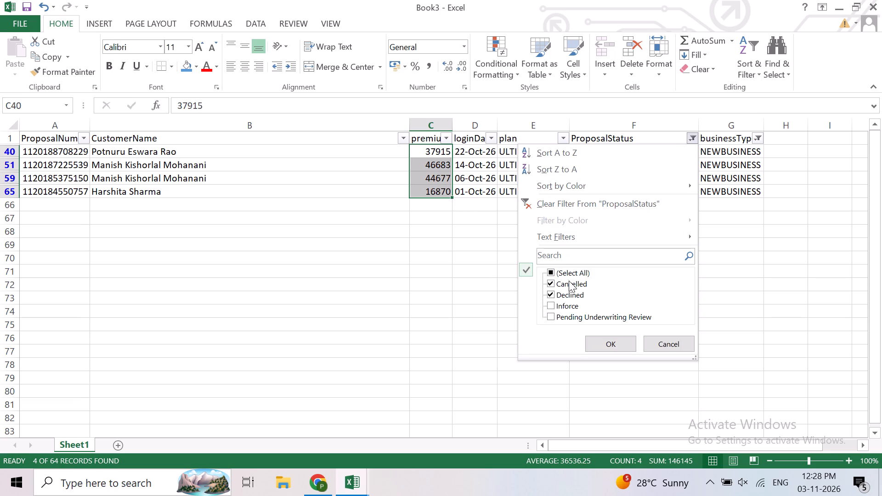
click(551, 295)
click(549, 287)
click(552, 290)
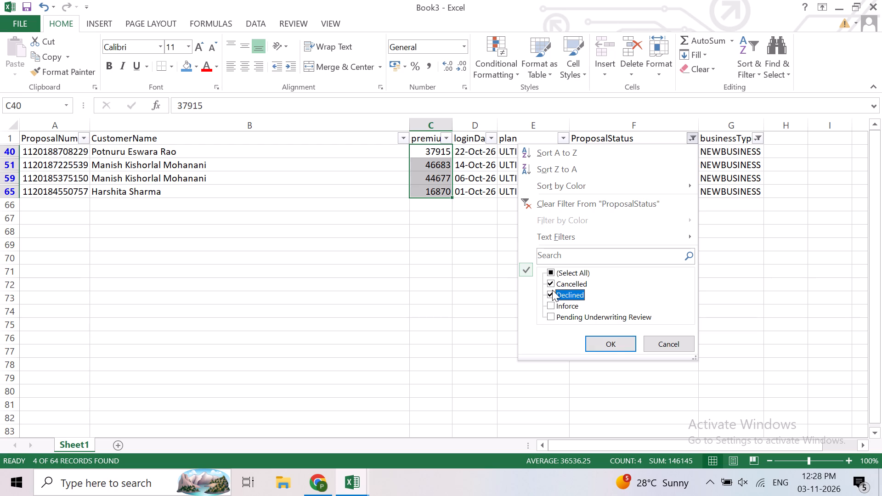
click(552, 285)
click(551, 289)
click(551, 280)
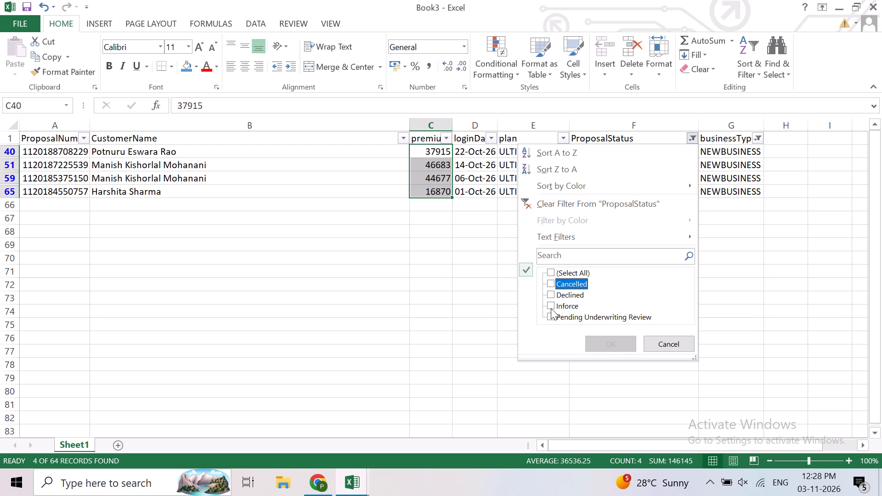
click(551, 308)
click(550, 305)
click(550, 316)
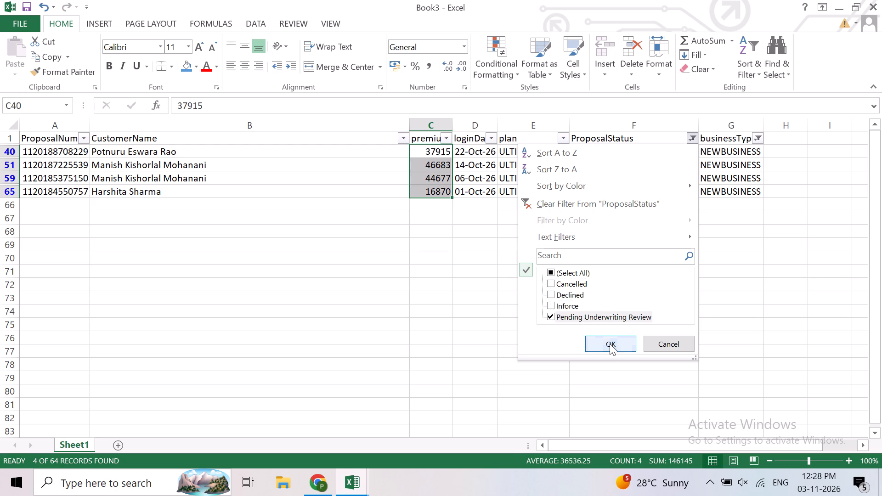
click(610, 344)
click(418, 237)
click(444, 154)
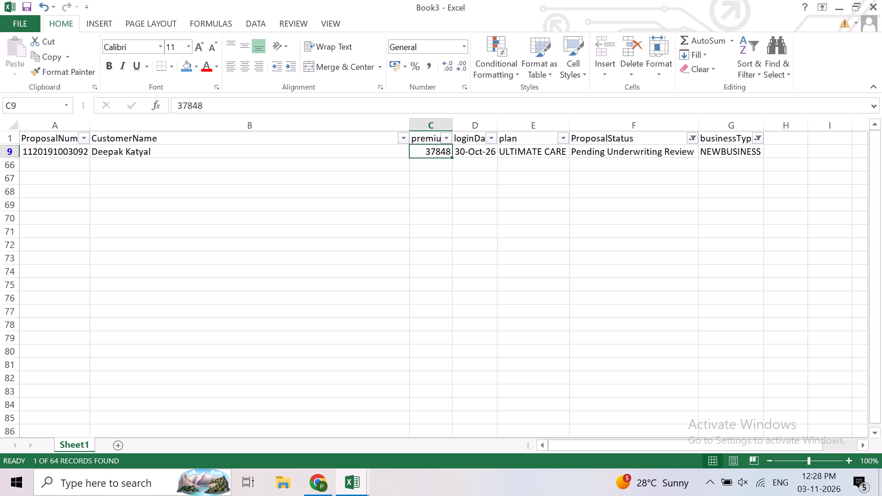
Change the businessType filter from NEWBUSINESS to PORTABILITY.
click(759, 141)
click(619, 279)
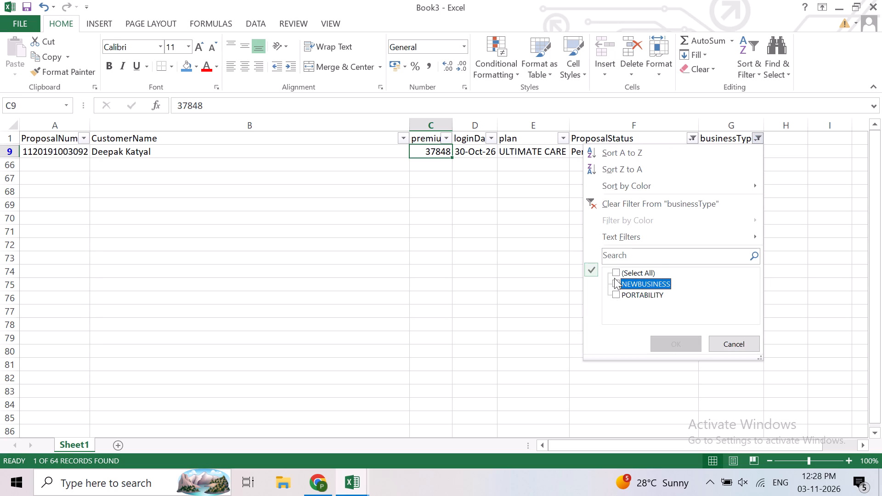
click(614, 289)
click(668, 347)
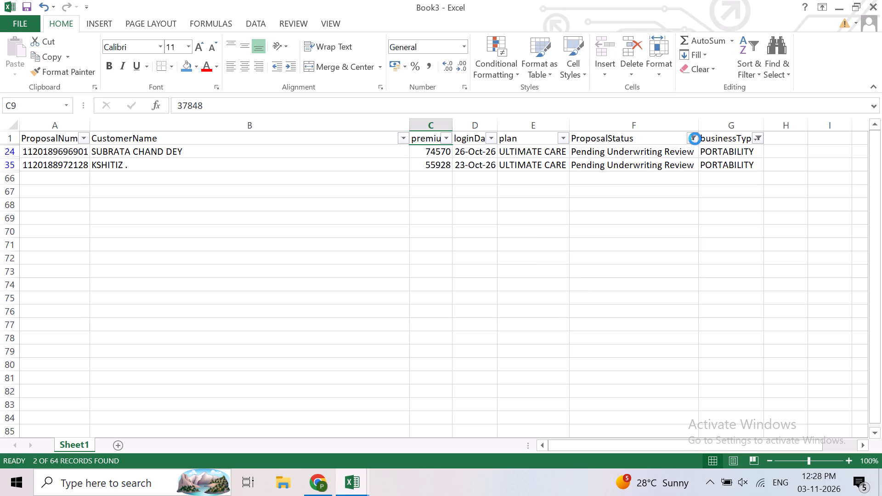
Reset the ProposalStatus and businessType filters to show every proposal.
click(695, 139)
click(551, 277)
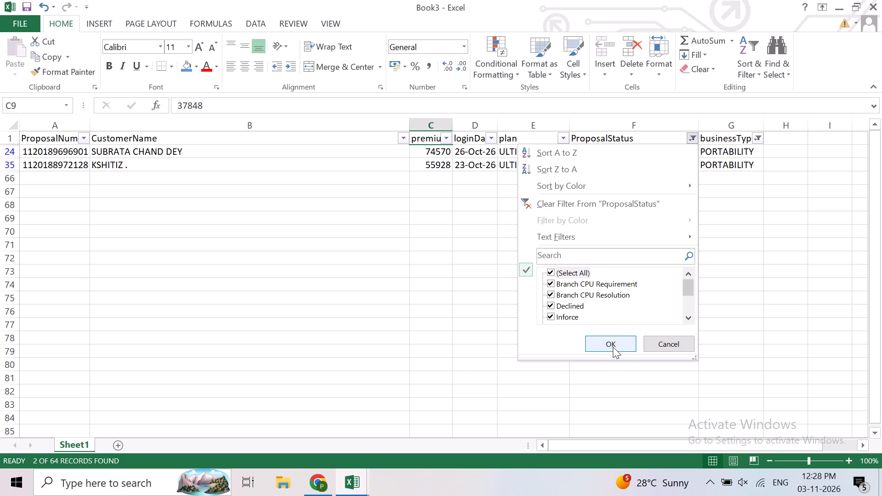
click(613, 347)
scroll(634, 264, up, 2)
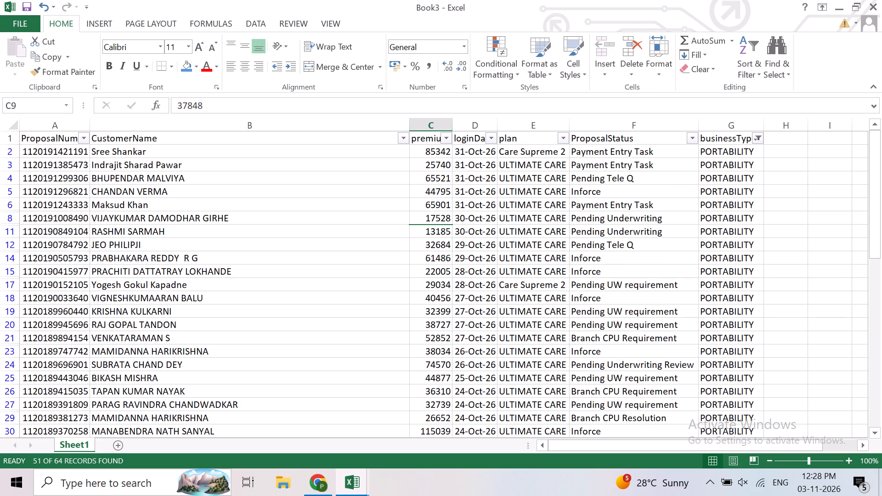
click(754, 143)
click(616, 276)
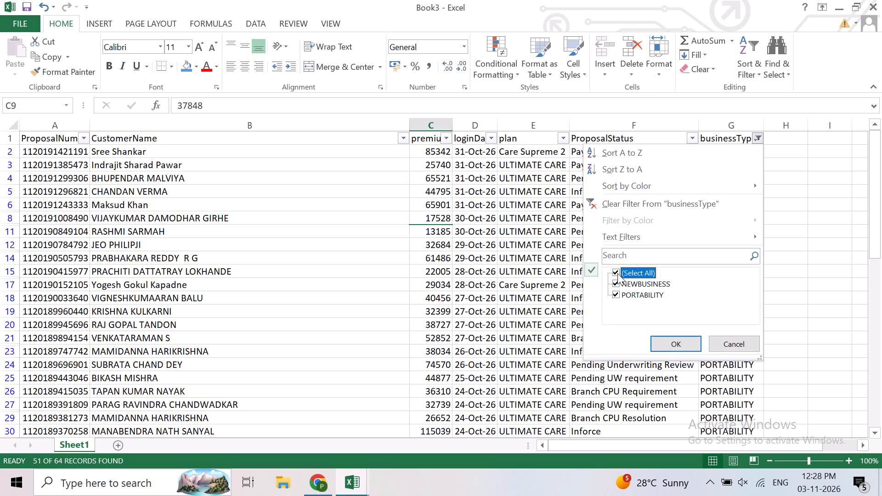
click(655, 339)
Filter ProposalStatus to Cancelled and Declined across both business types and select the listed premiums to check their total.
click(690, 138)
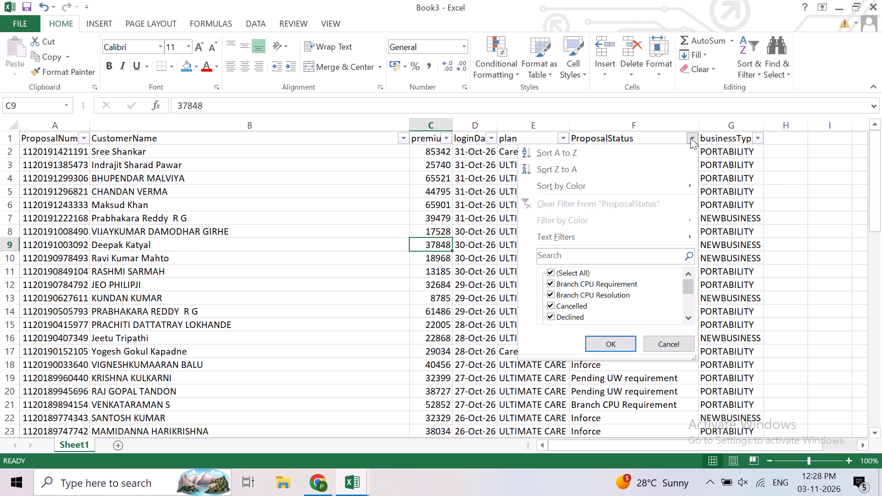
click(549, 269)
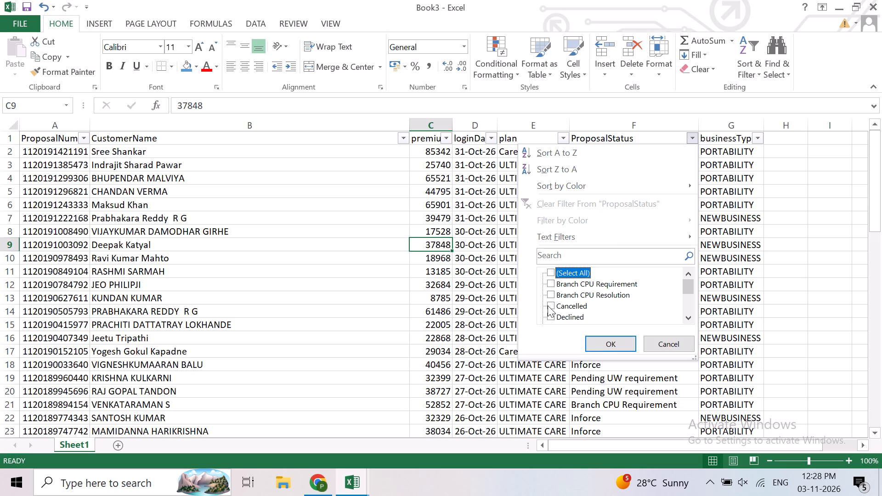
click(547, 306)
click(551, 315)
triple_click(690, 318)
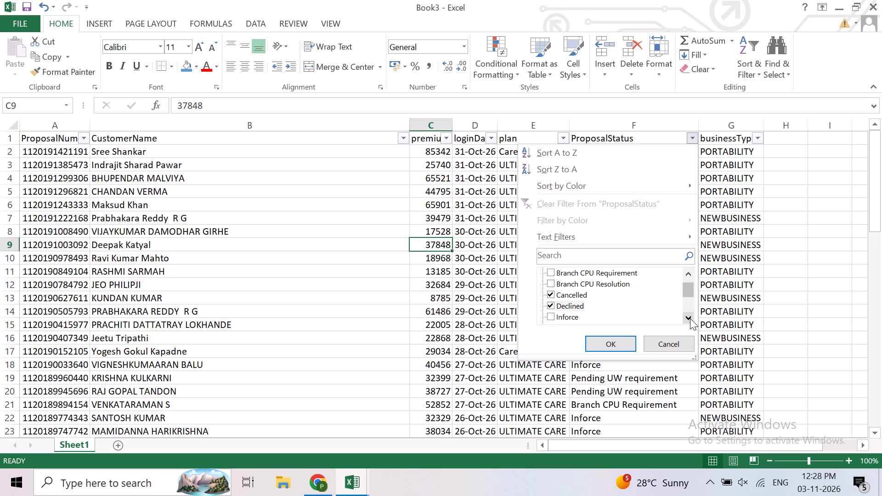
triple_click(690, 318)
double_click(690, 318)
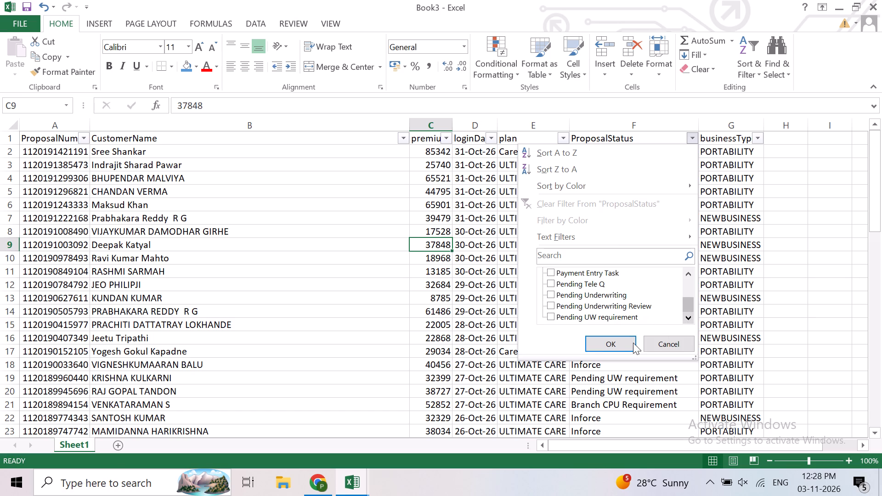
click(615, 343)
drag(435, 152, 430, 215)
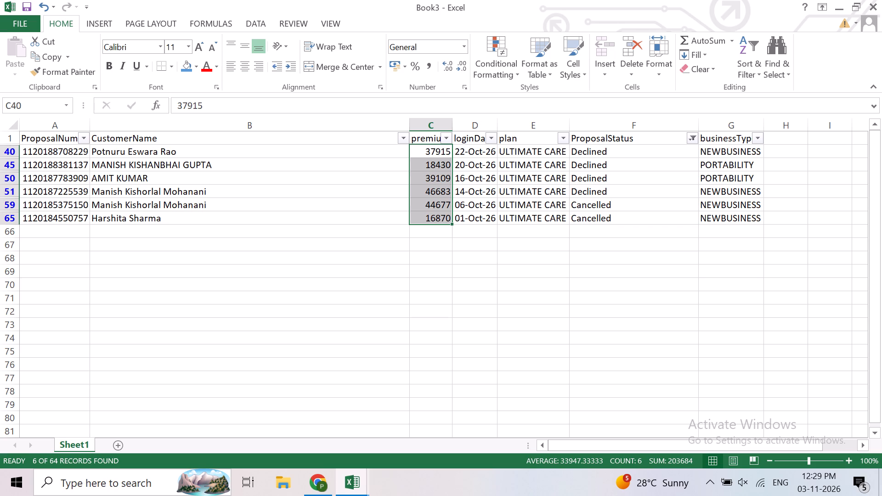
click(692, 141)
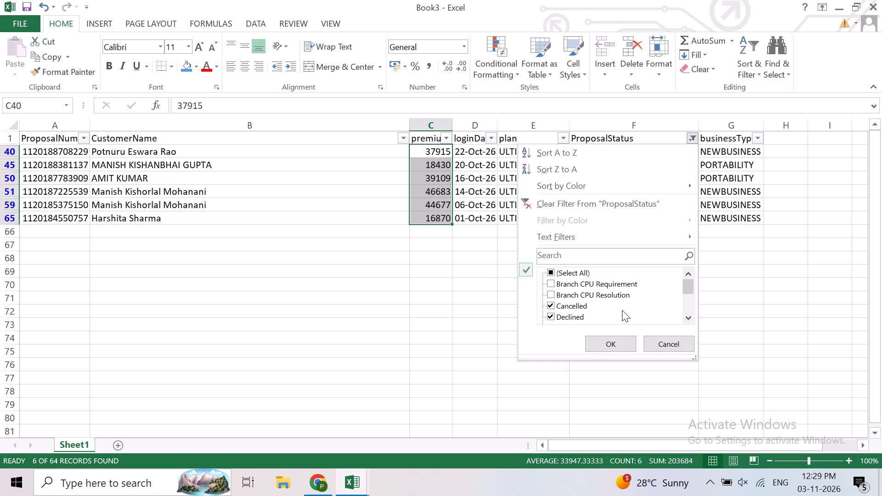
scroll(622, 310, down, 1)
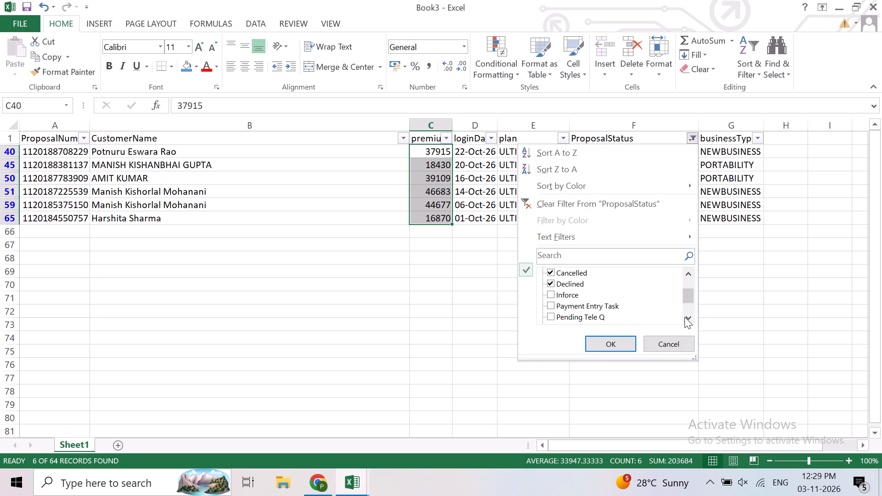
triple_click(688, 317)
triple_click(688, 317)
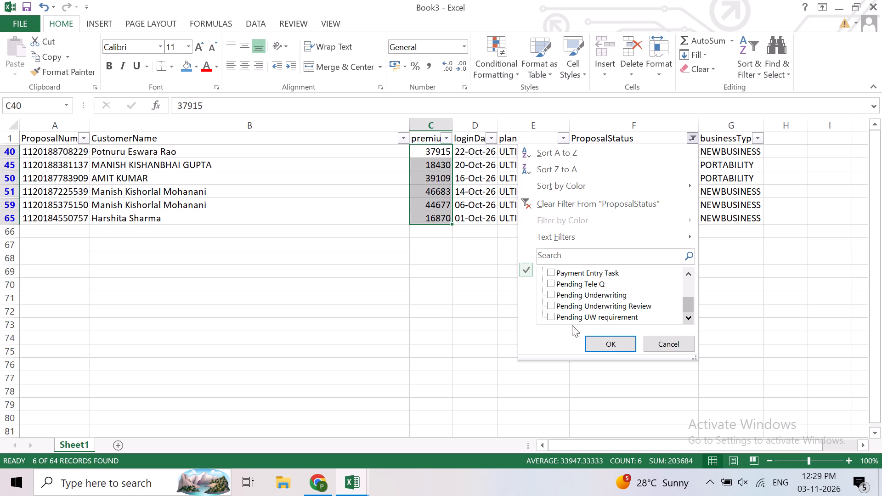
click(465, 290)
Reset the ProposalStatus filter to include every status.
click(694, 141)
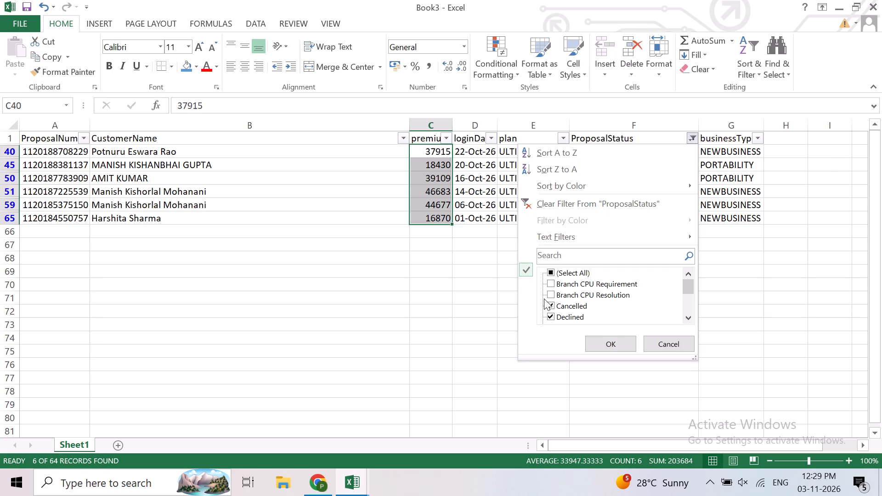
click(555, 269)
click(611, 343)
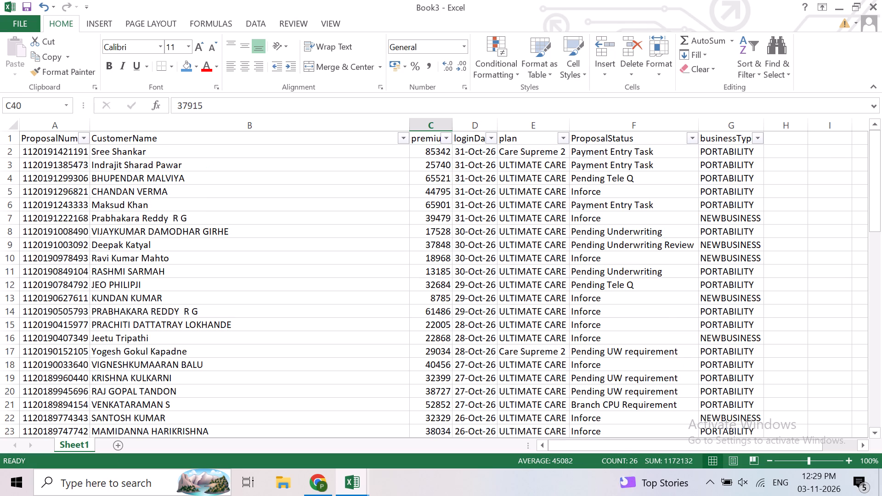
Filter businessType to PORTABILITY only and select all the listed premiums to check their total.
click(759, 137)
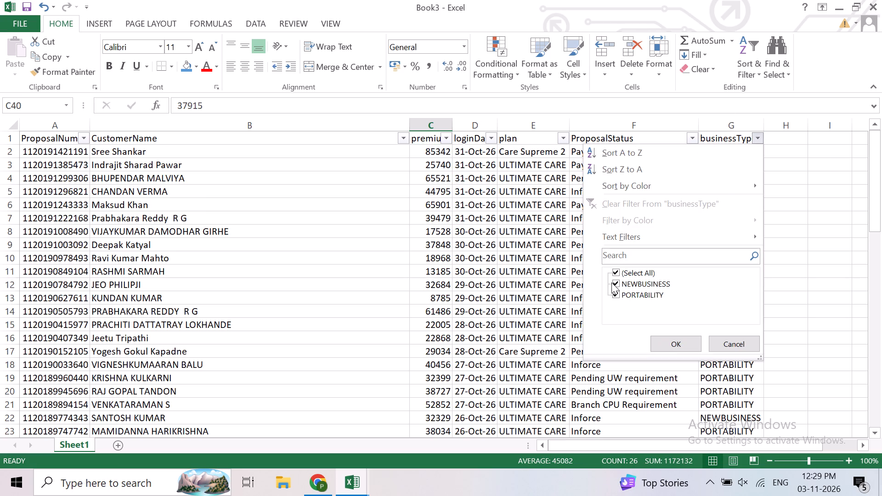
click(611, 282)
click(617, 282)
click(684, 347)
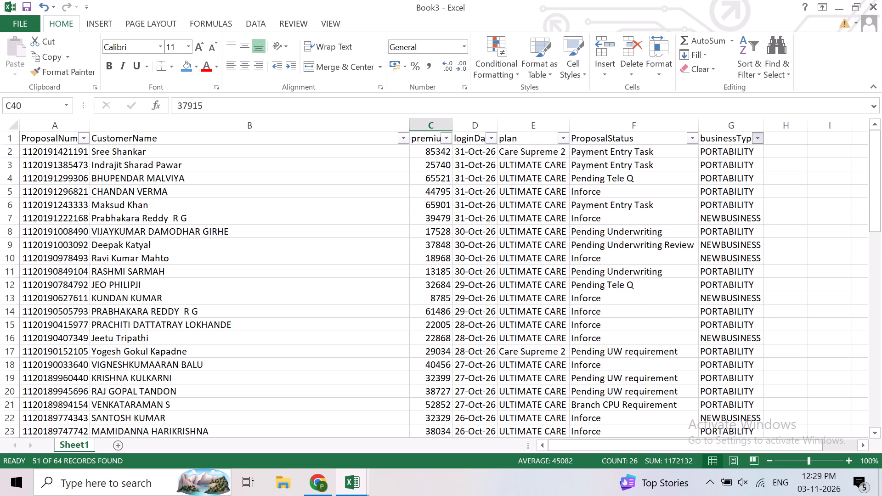
click(533, 178)
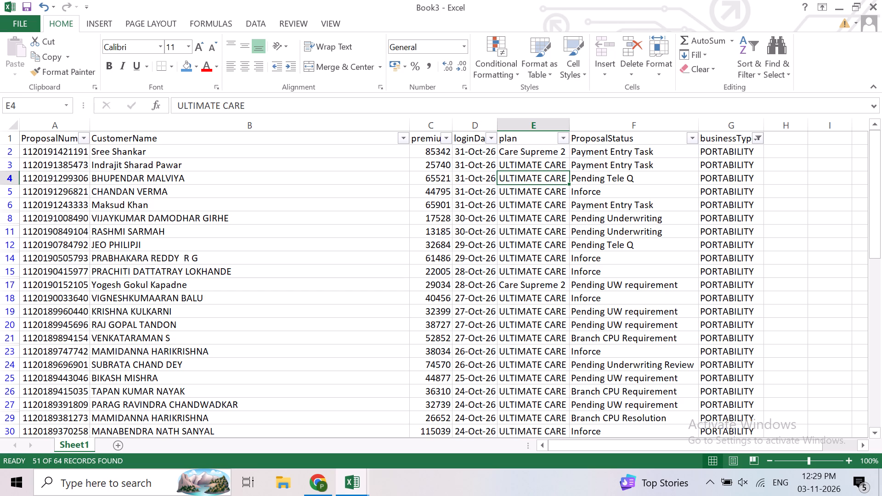
click(427, 149)
key(ctrl+shift+Down)
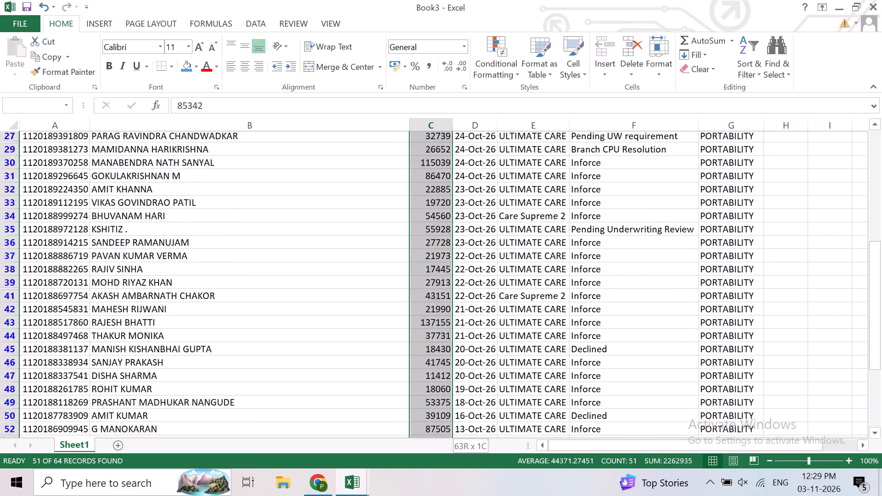
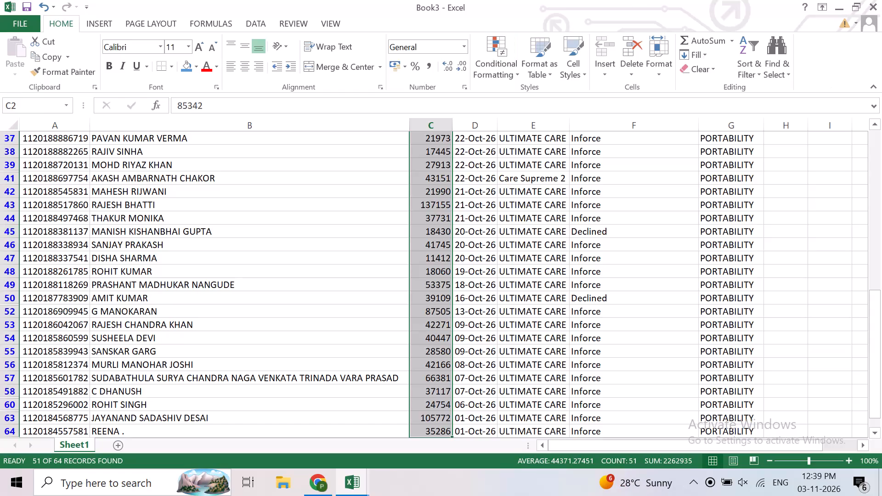
Filter ProposalStatus to Inforce for the PORTABILITY proposals and select all the listed premiums to check their total.
scroll(702, 330, up, 6)
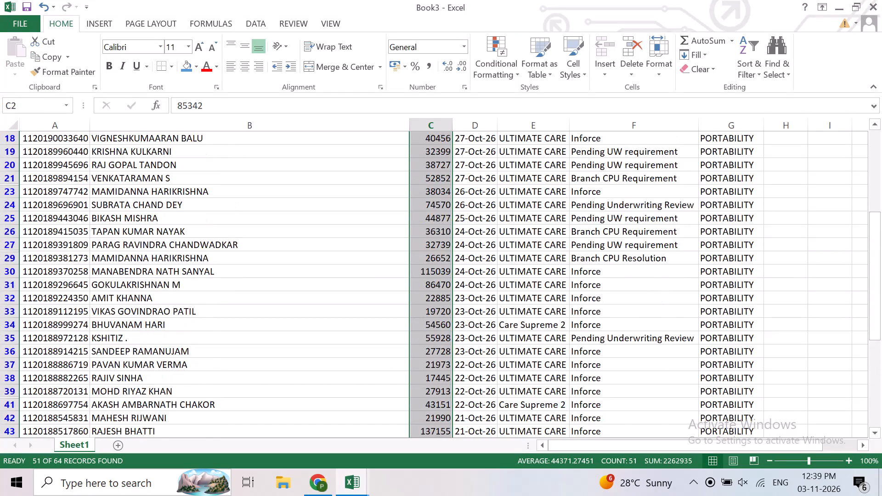
scroll(702, 330, up, 14)
click(692, 136)
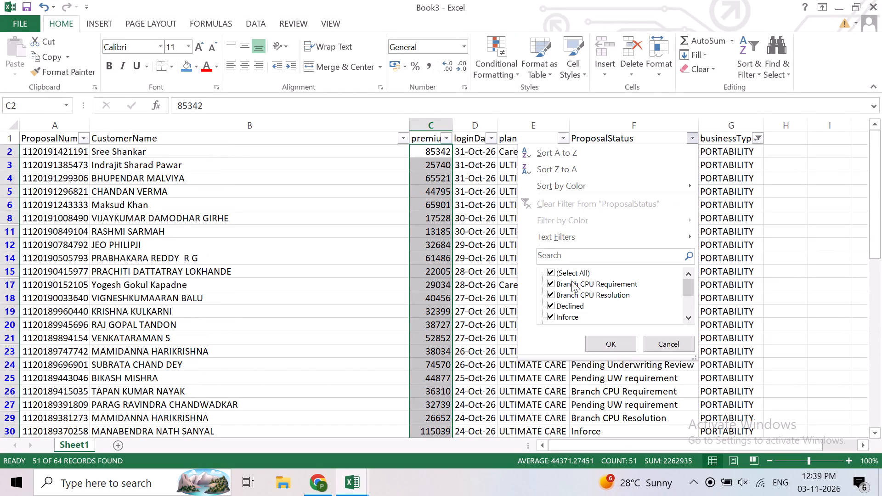
click(549, 271)
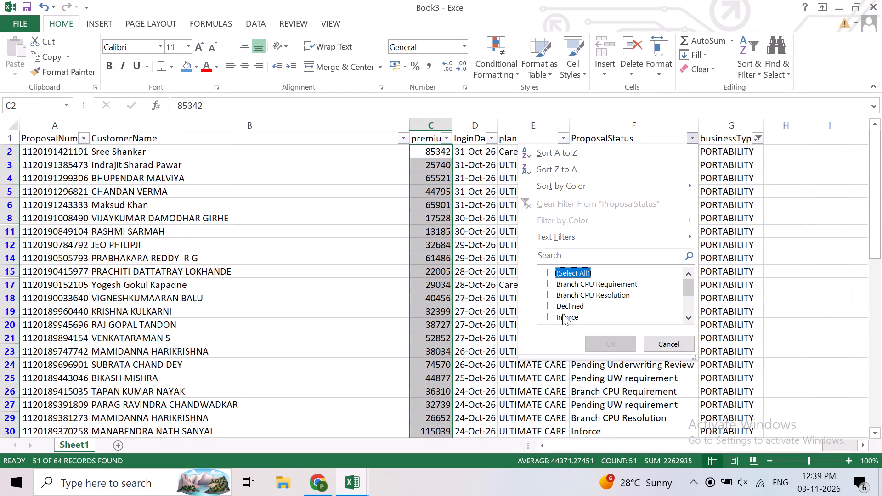
click(552, 315)
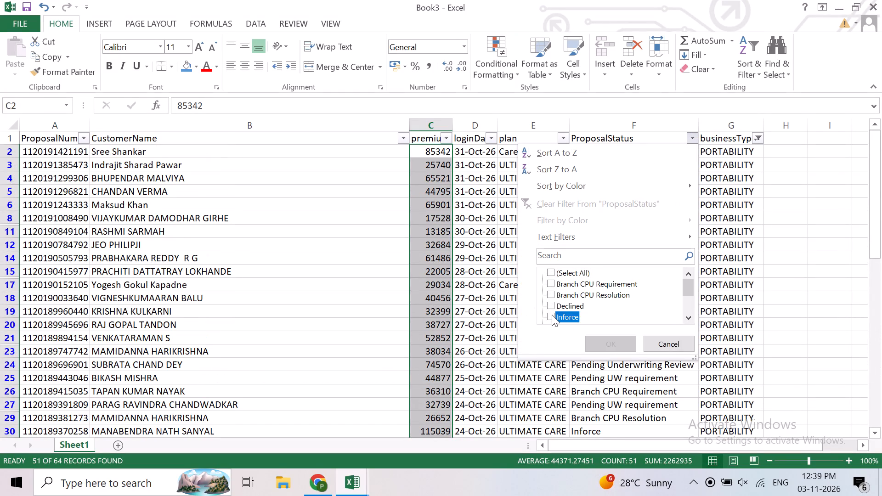
click(625, 344)
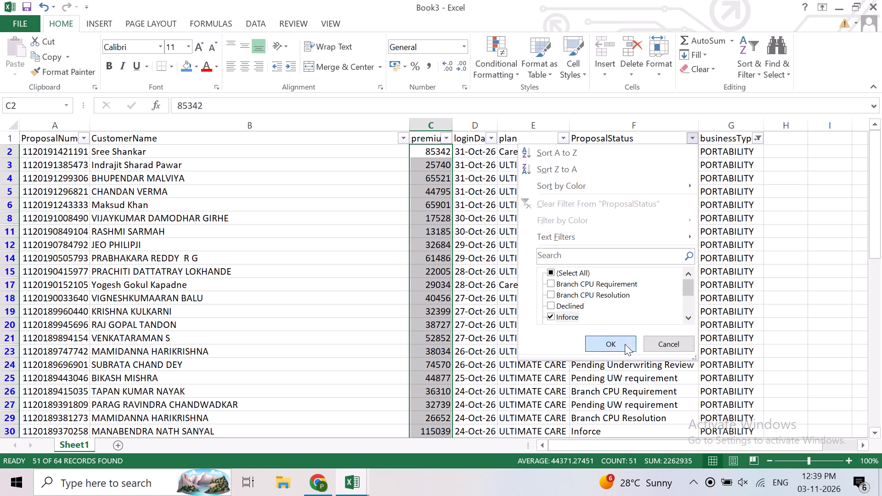
scroll(625, 344, down, 12)
scroll(635, 338, up, 7)
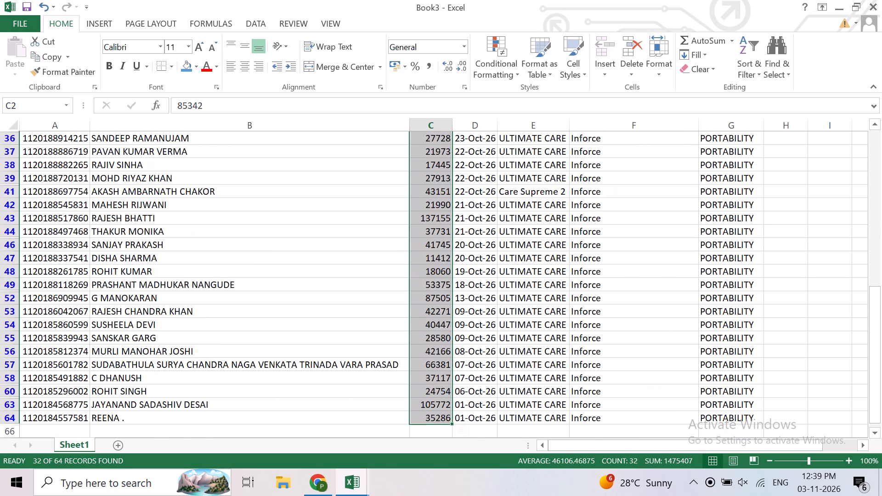
scroll(635, 338, up, 11)
click(718, 321)
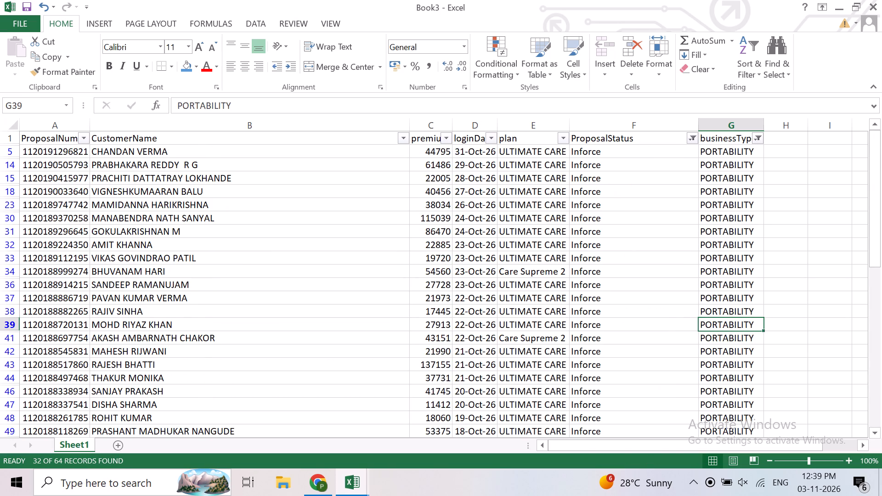
click(437, 151)
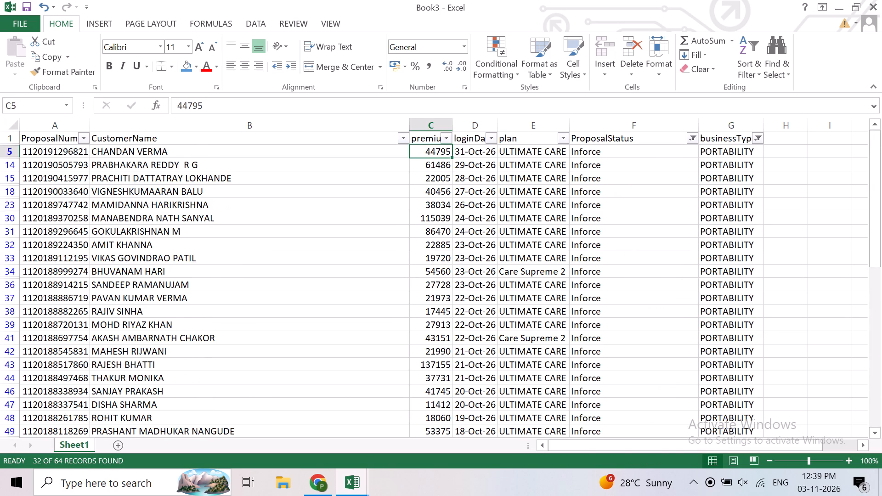
key(ctrl+shift+Down)
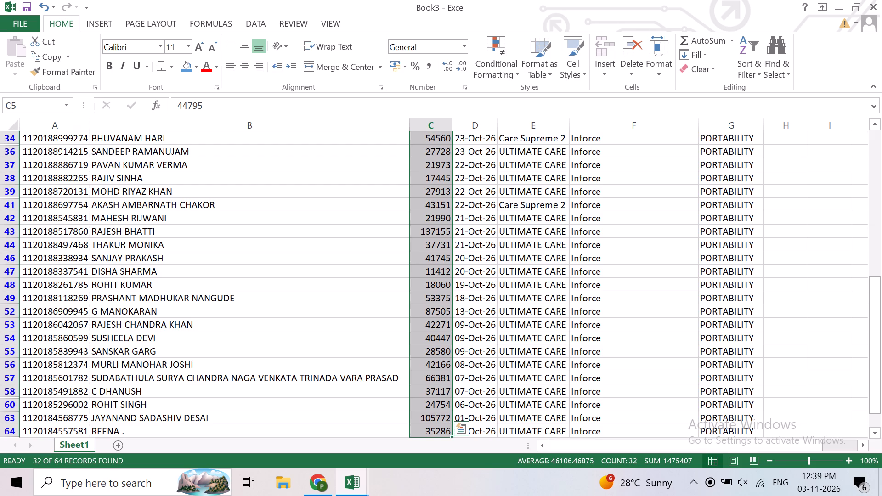
Filter ProposalStatus to Declined for the PORTABILITY proposals and select the listed premiums to check their total.
scroll(517, 292, up, 12)
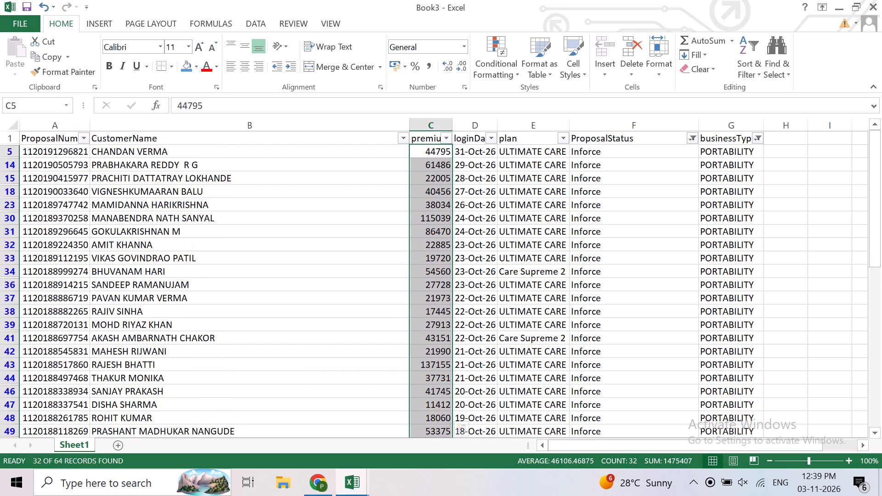
click(696, 139)
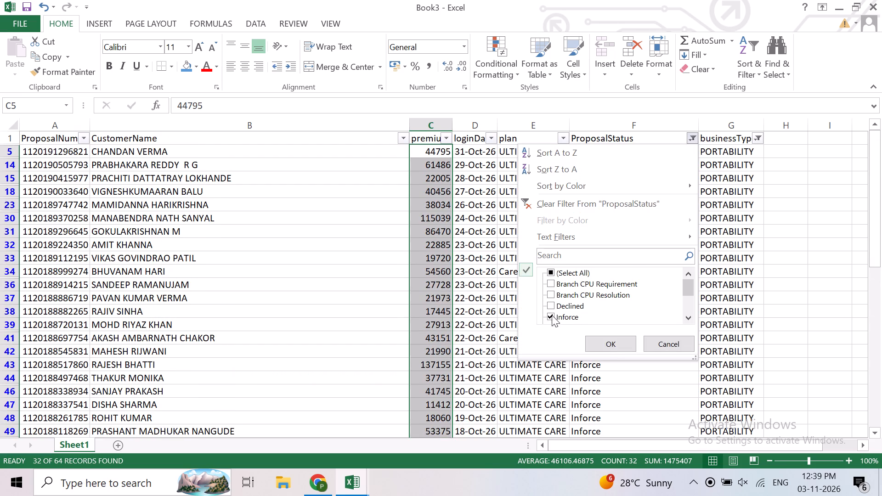
click(552, 315)
click(551, 302)
click(554, 306)
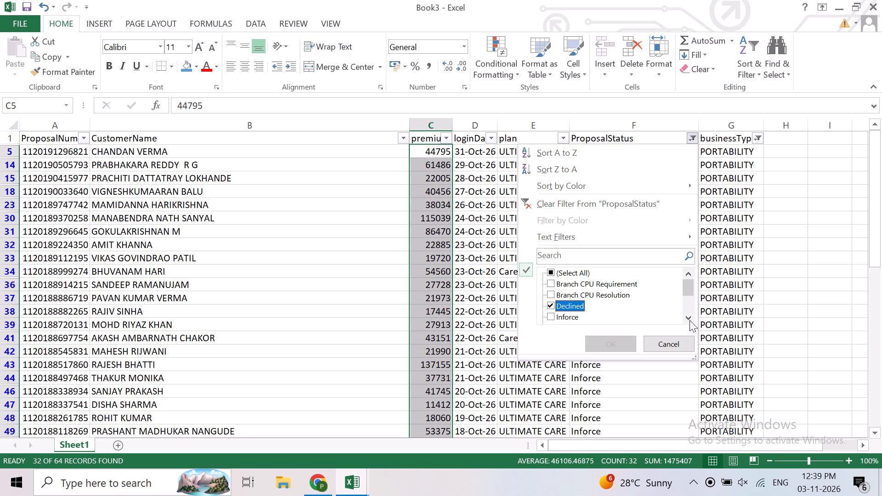
double_click(689, 317)
triple_click(688, 317)
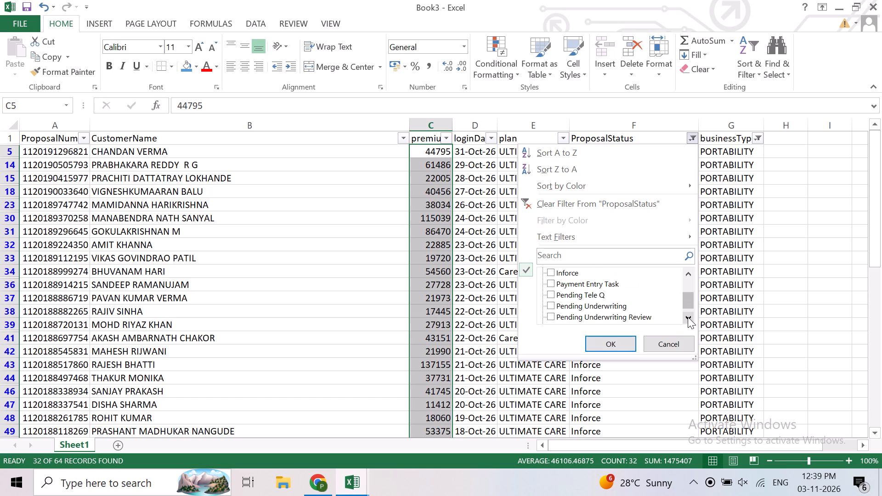
double_click(688, 317)
click(609, 341)
click(413, 243)
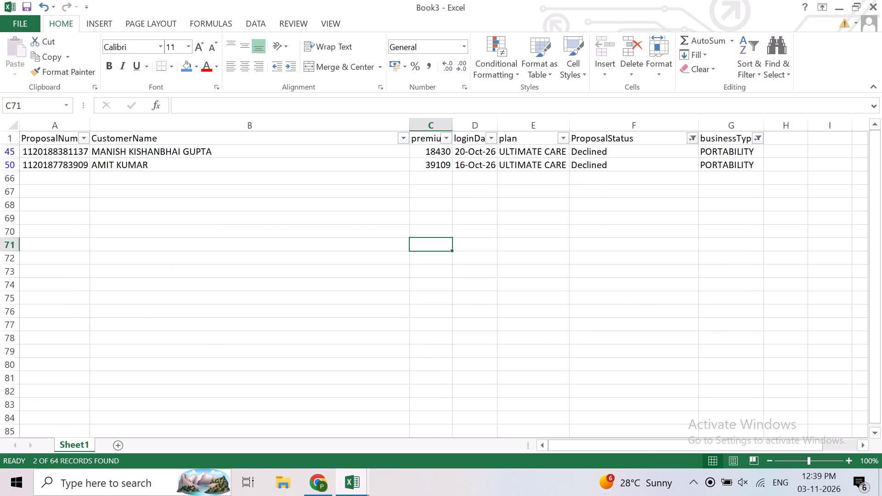
drag(428, 154, 428, 164)
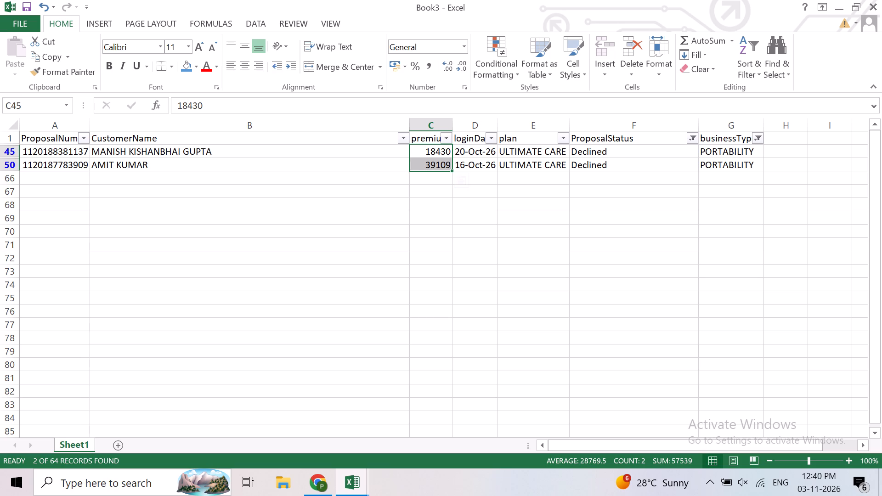
Filter ProposalStatus to both Branch CPU statuses, Payment Entry Task and all Pending statuses, and select the listed premiums to check their total.
scroll(701, 196, up, 3)
click(690, 139)
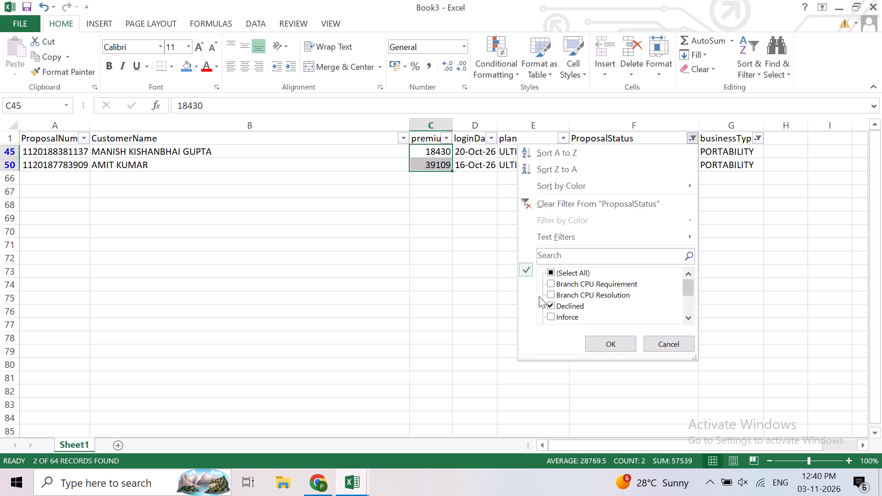
click(552, 305)
click(553, 277)
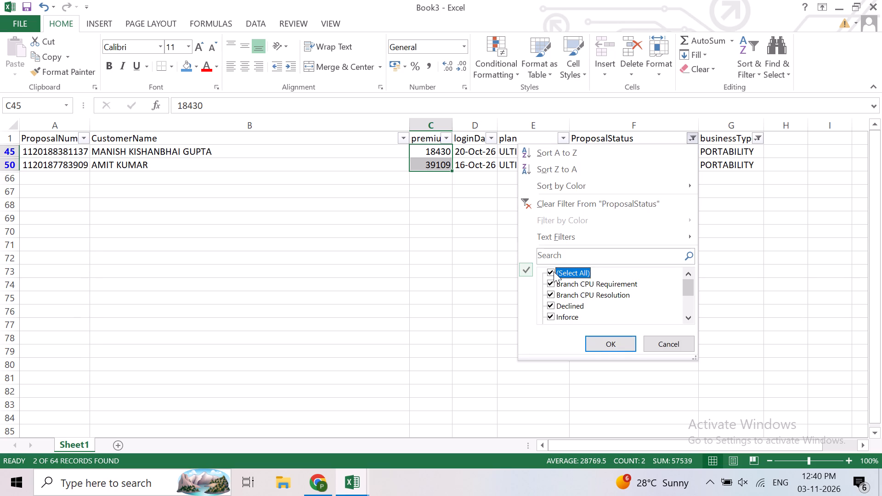
click(554, 271)
click(553, 282)
click(554, 292)
triple_click(687, 316)
click(553, 297)
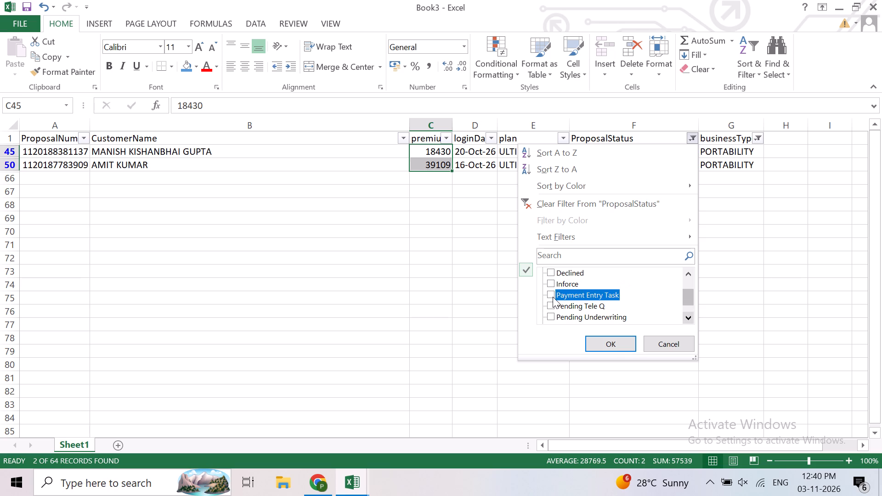
click(553, 306)
click(550, 314)
triple_click(691, 319)
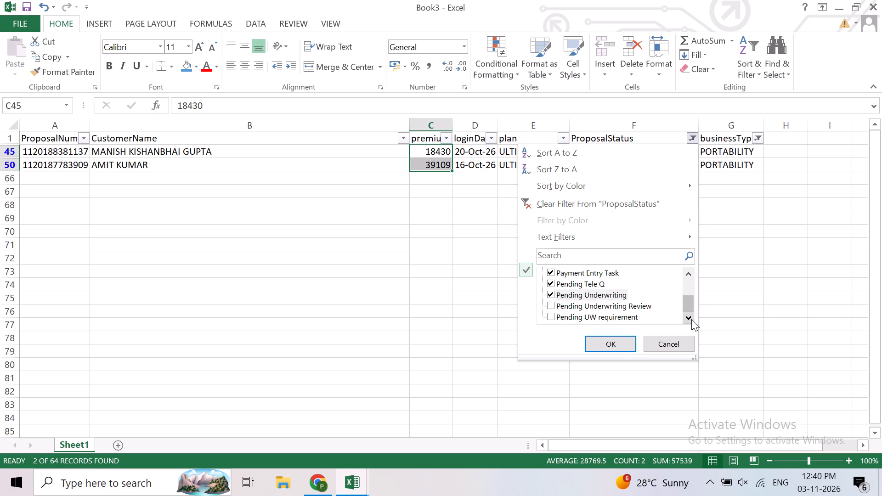
click(691, 319)
click(550, 305)
click(555, 316)
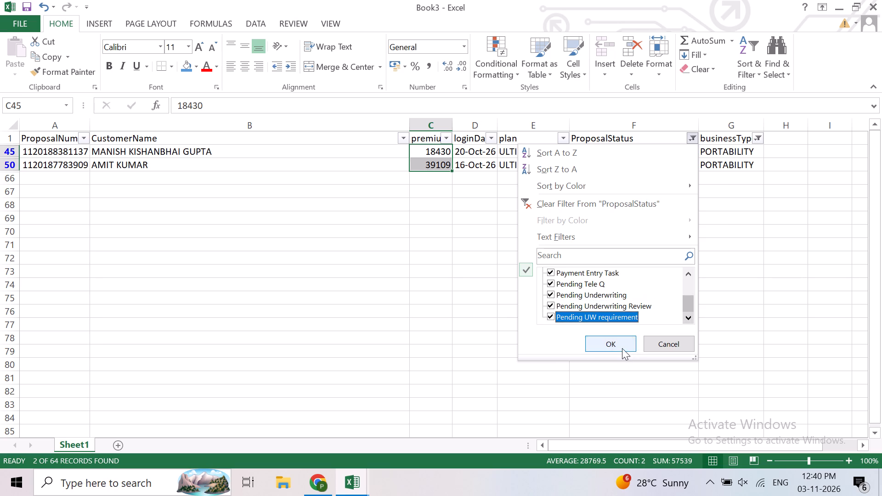
click(622, 348)
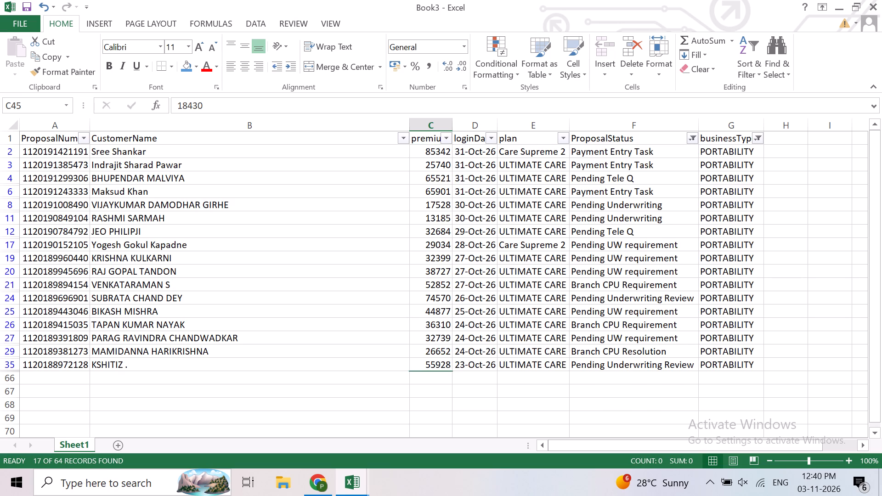
drag(433, 145, 432, 362)
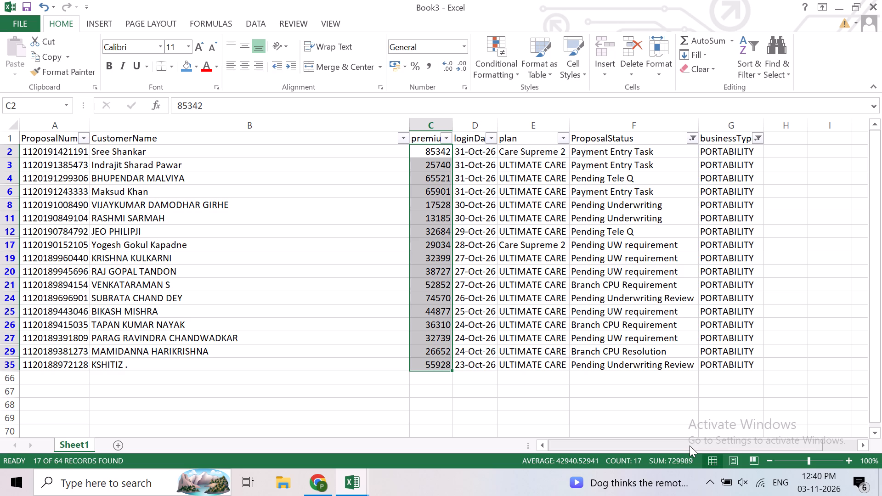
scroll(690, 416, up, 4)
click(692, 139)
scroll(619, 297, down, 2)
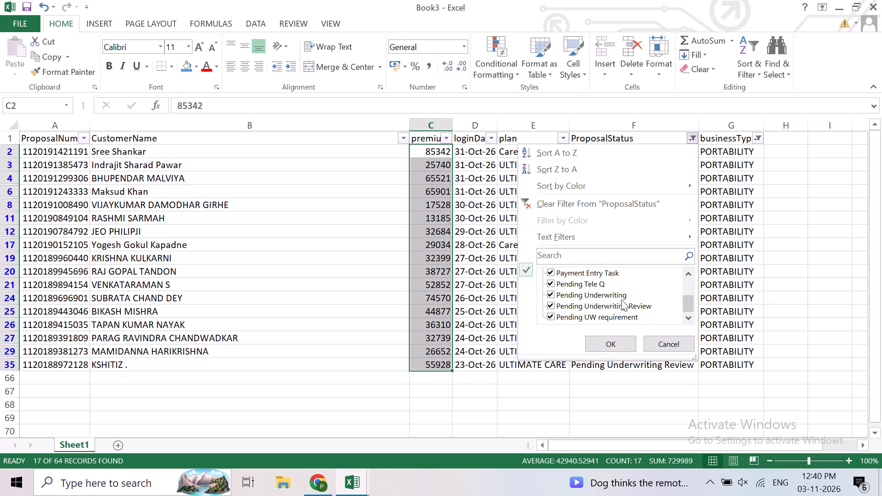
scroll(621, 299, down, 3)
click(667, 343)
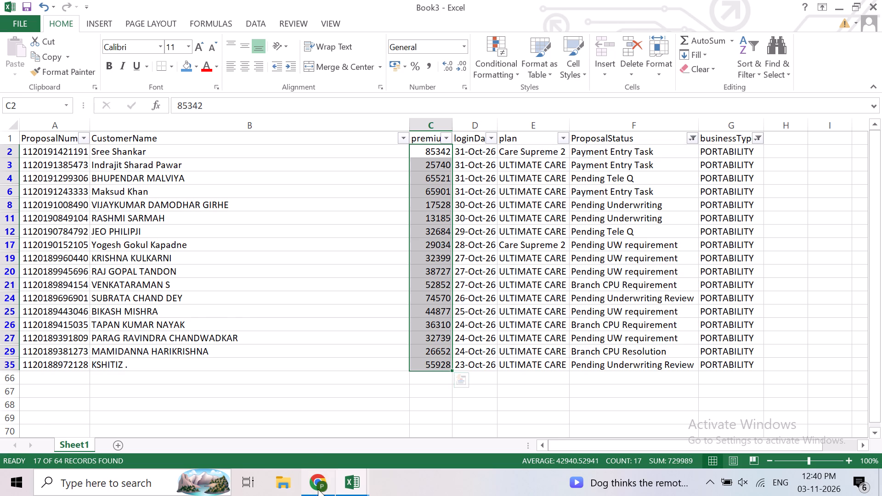
Switch to Chrome and view the Star Health portal's home page.
click(322, 486)
click(54, 141)
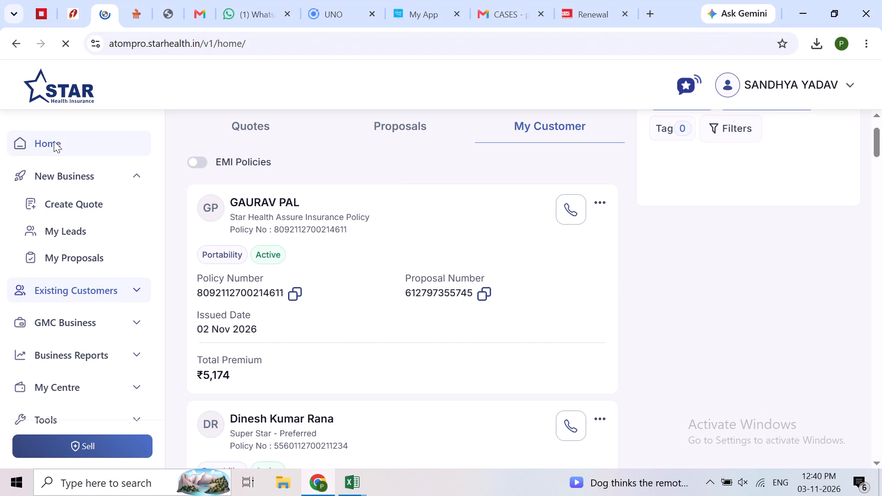
scroll(319, 264, down, 3)
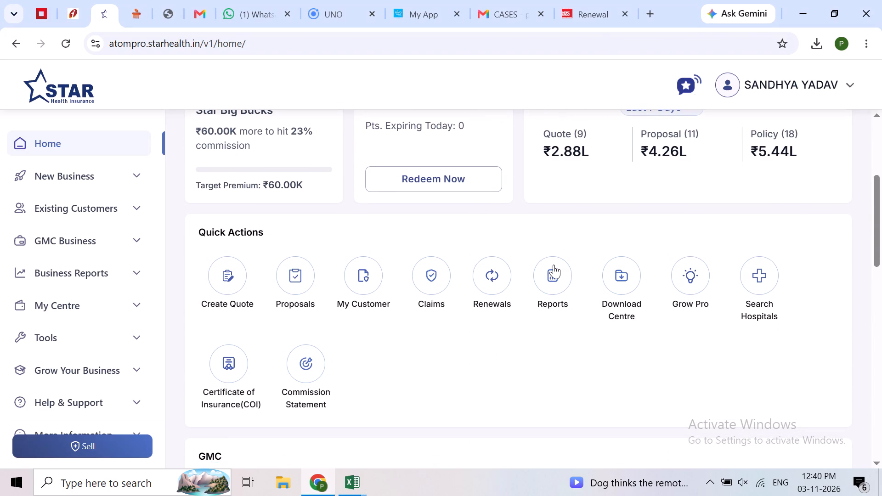
Switch to the October Business Excel 2026 workbook and enter 2834495 as the Care Total Login Business in B16.
click(345, 489)
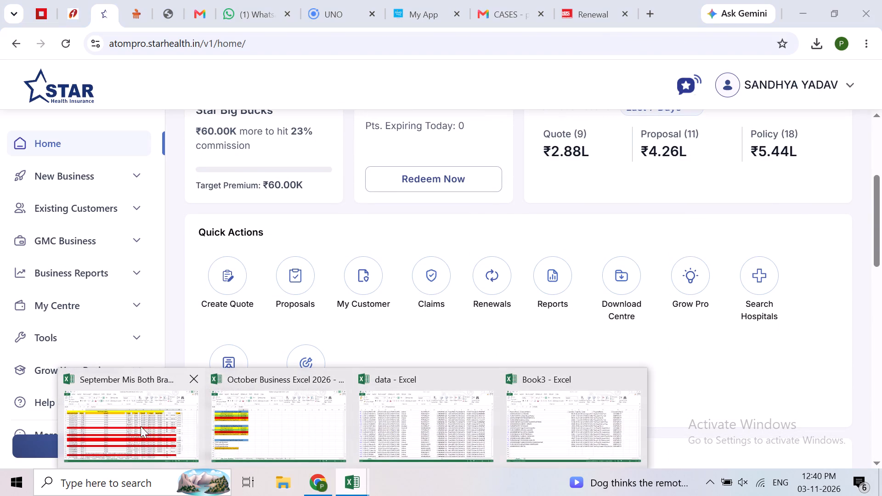
click(142, 414)
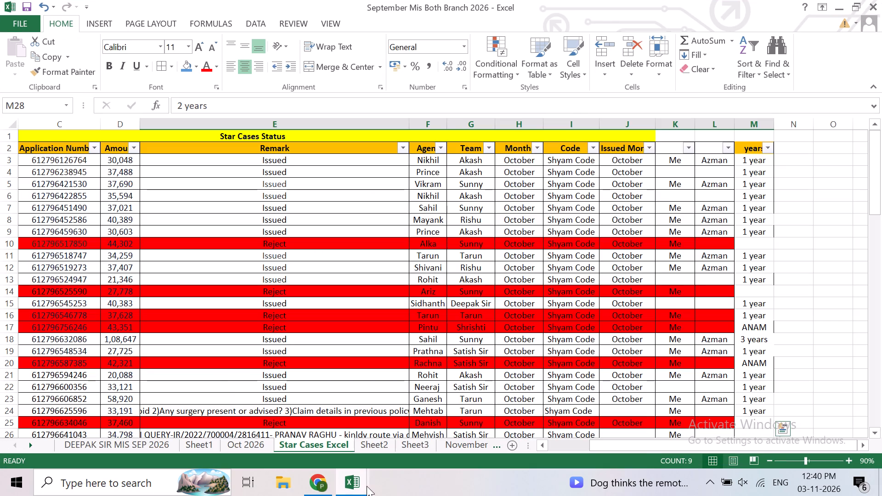
click(367, 486)
click(237, 440)
scroll(232, 419, down, 3)
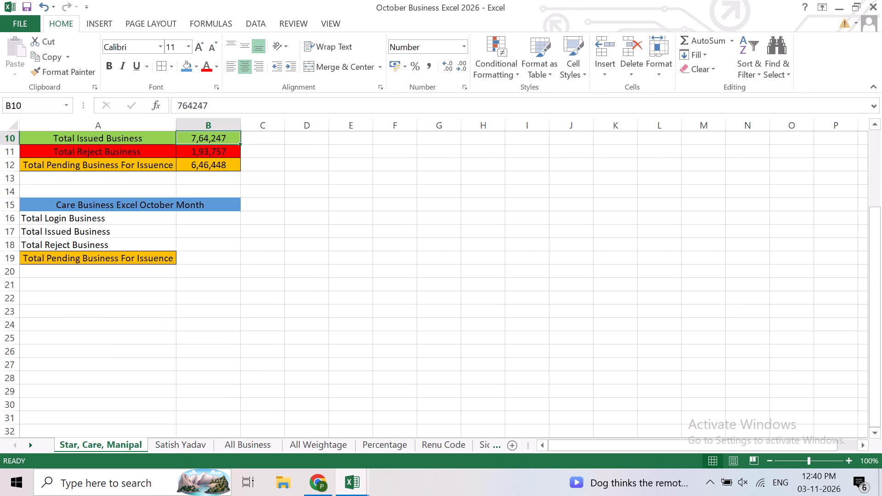
click(182, 220)
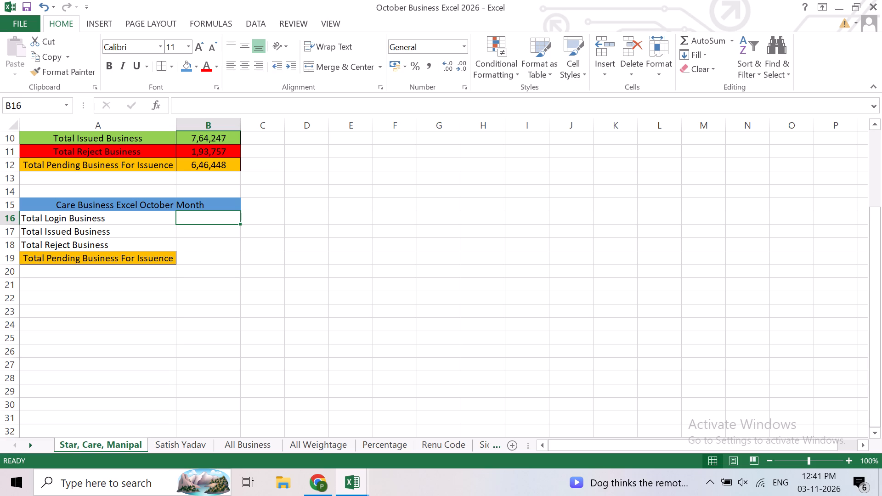
text(28)
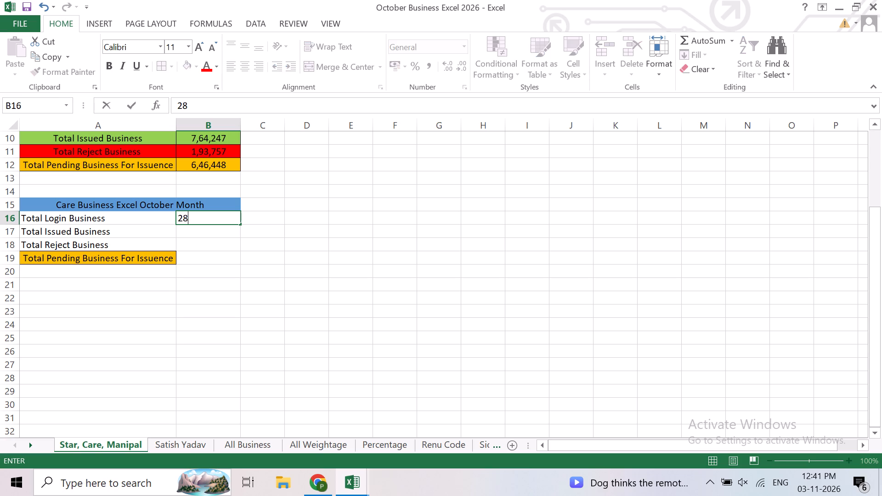
key(2)
key(BackSpace)
key(3)
text(44)
key(8)
key(BackSpace)
key(9)
key(5)
key(Return)
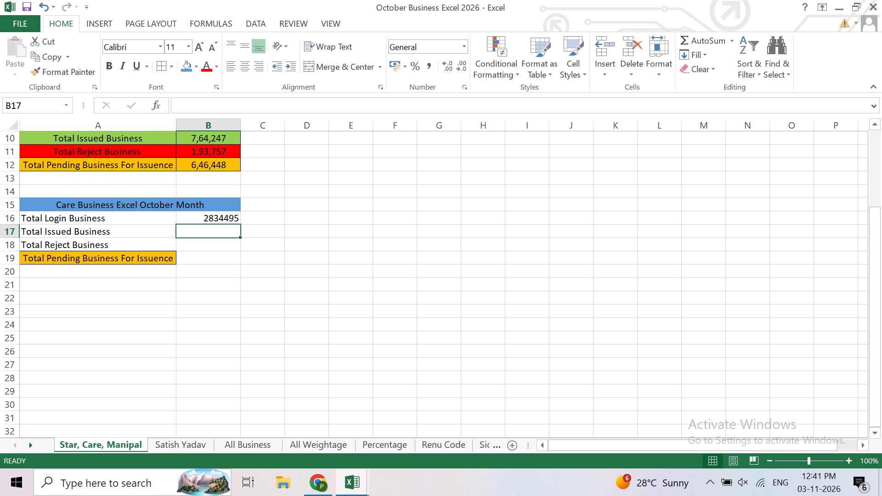
Close the data workbook without saving its changes.
click(320, 484)
click(339, 484)
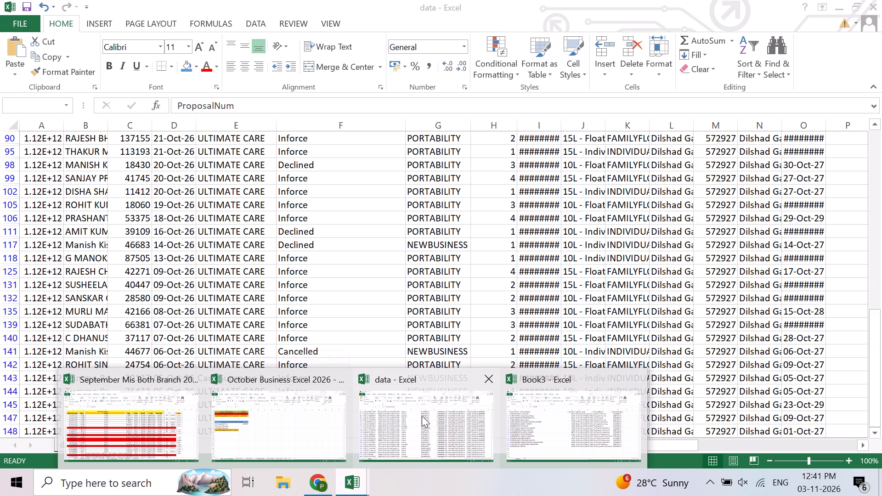
click(487, 376)
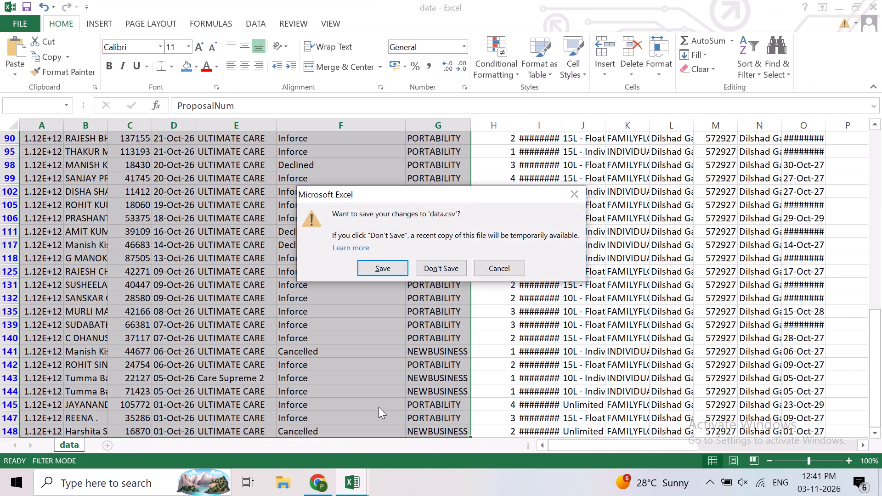
click(434, 268)
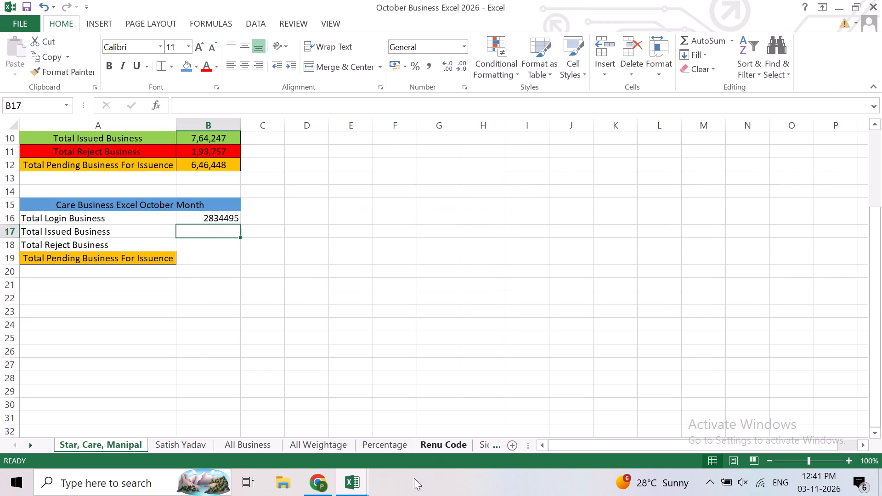
Switch to Book3 and reset the businessType and ProposalStatus filters to include all values.
click(364, 473)
click(485, 407)
scroll(414, 397, up, 3)
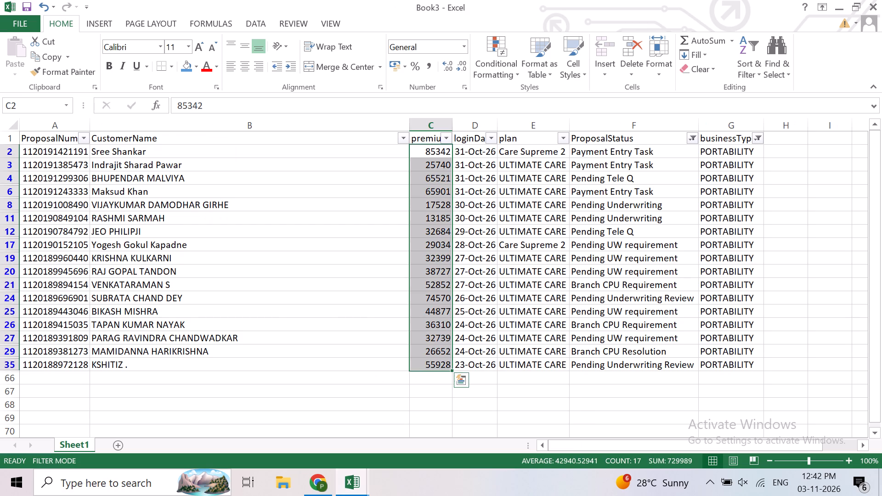
scroll(414, 397, up, 3)
click(753, 143)
click(615, 273)
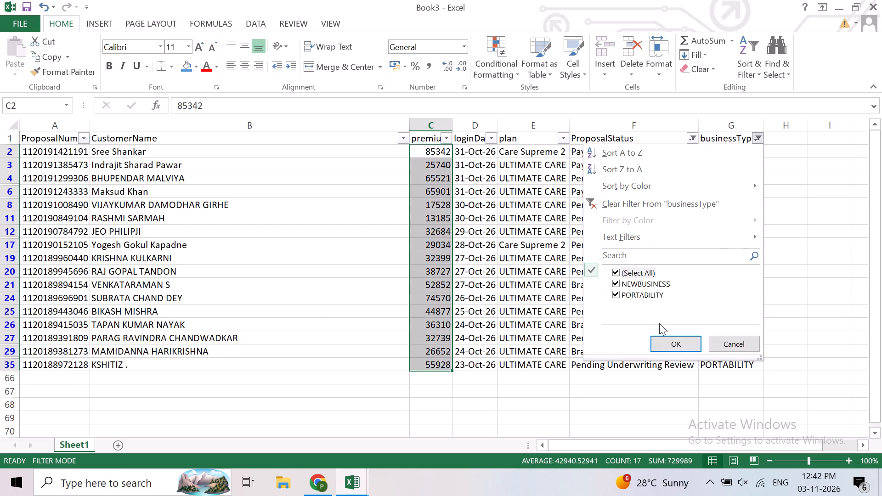
click(665, 344)
click(695, 140)
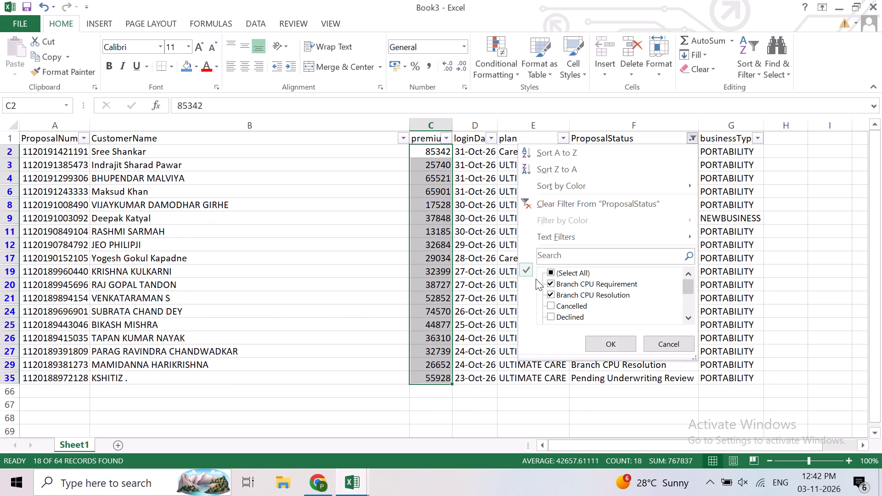
click(556, 269)
click(604, 343)
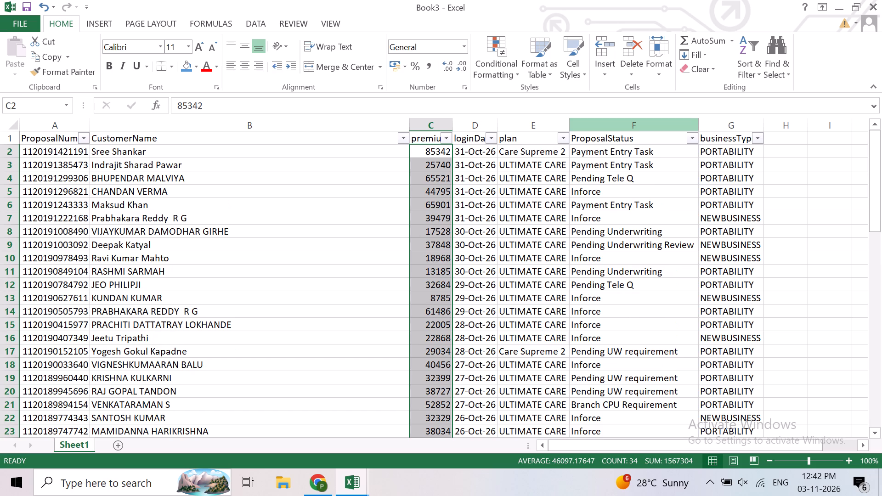
Filter ProposalStatus to Inforce across all business types and select all the listed premiums to check their total.
click(692, 141)
click(550, 273)
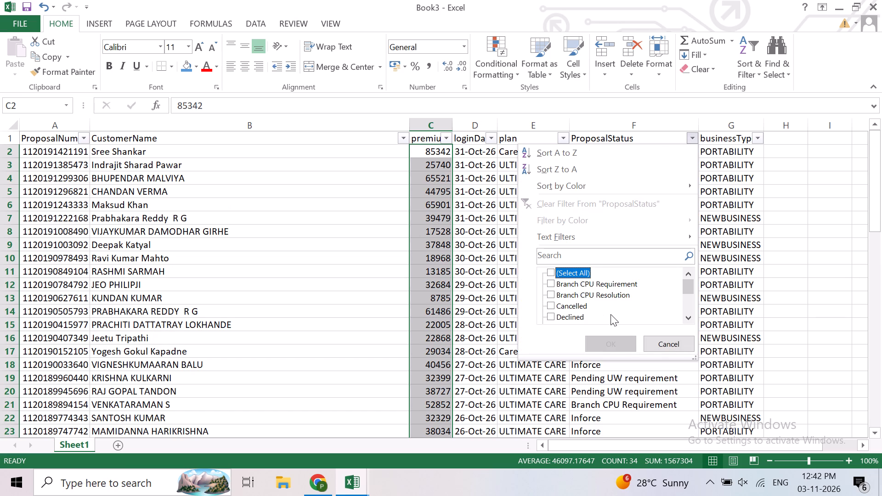
triple_click(690, 316)
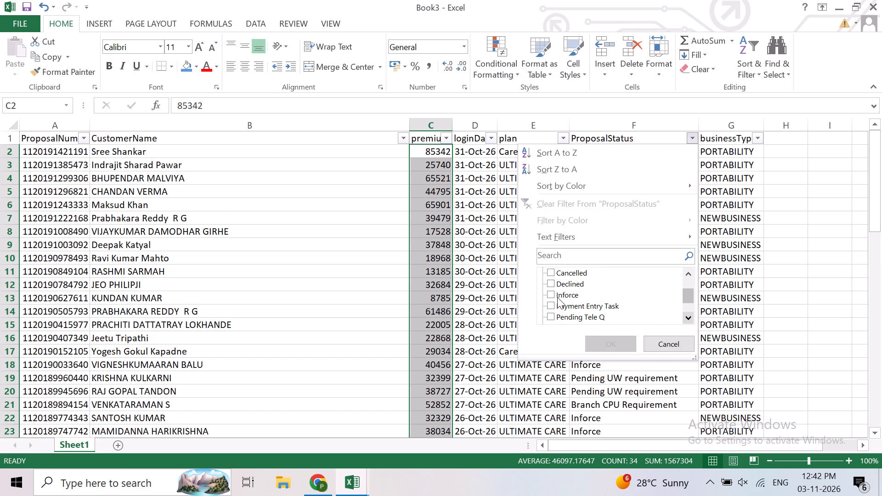
click(554, 297)
click(604, 337)
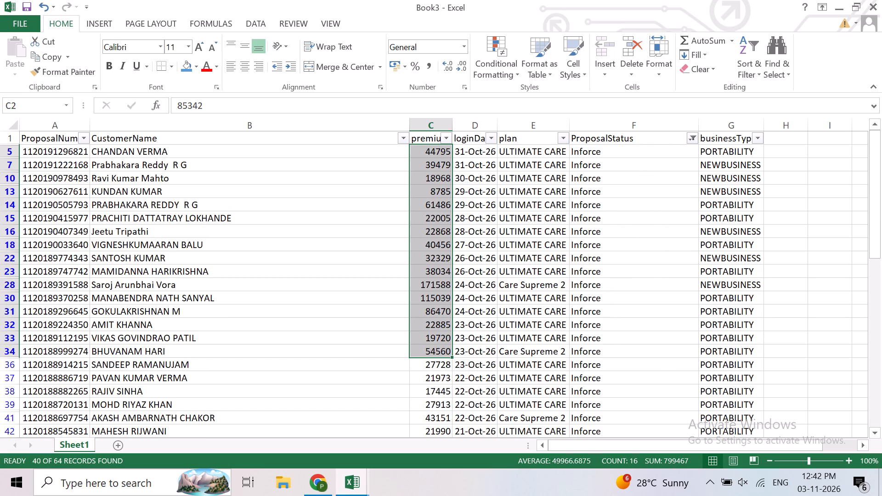
click(423, 155)
key(ctrl+shift+Down)
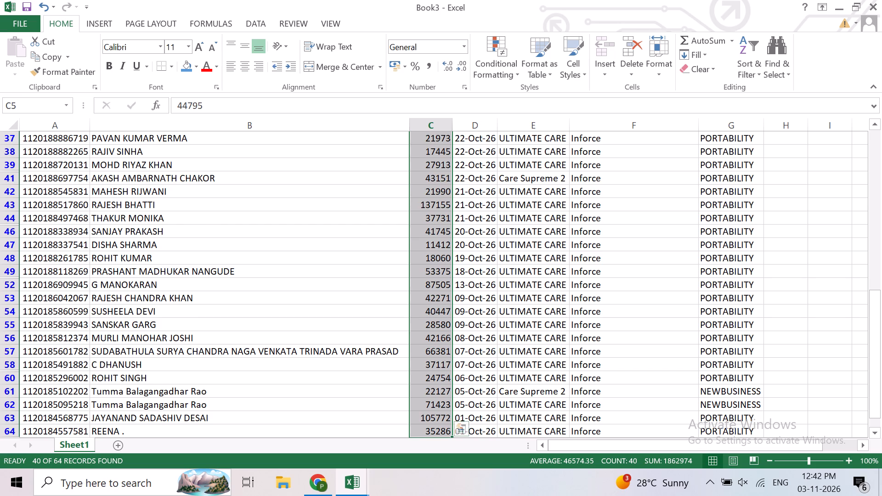
scroll(430, 313, down, 5)
scroll(393, 311, up, 4)
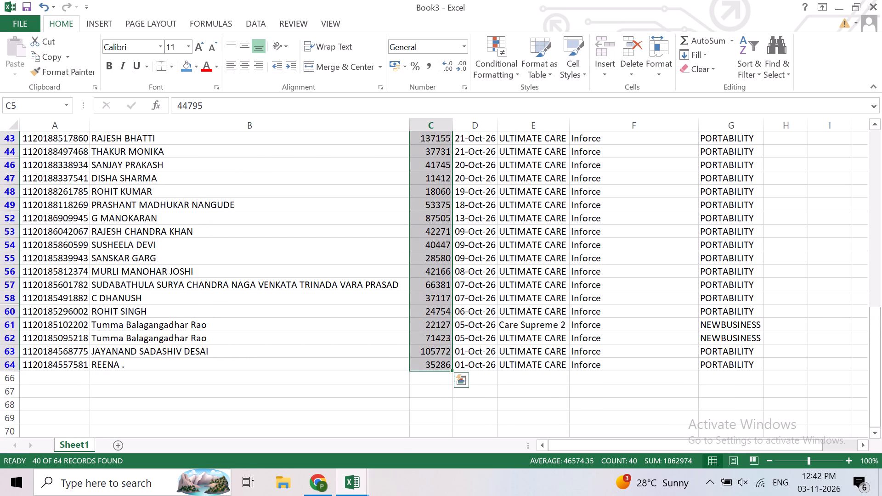
scroll(393, 311, up, 14)
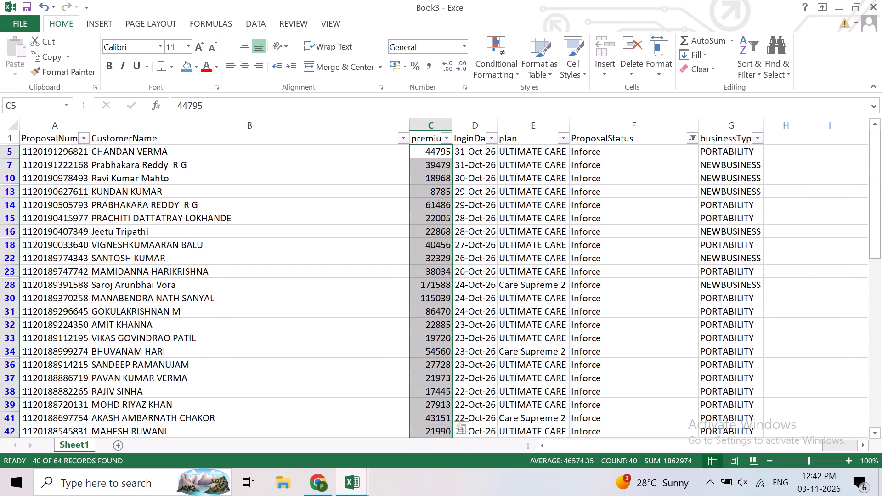
Return to October Business Excel 2026 and enter 1862974 as the Care Total Issued Business in B17.
click(355, 484)
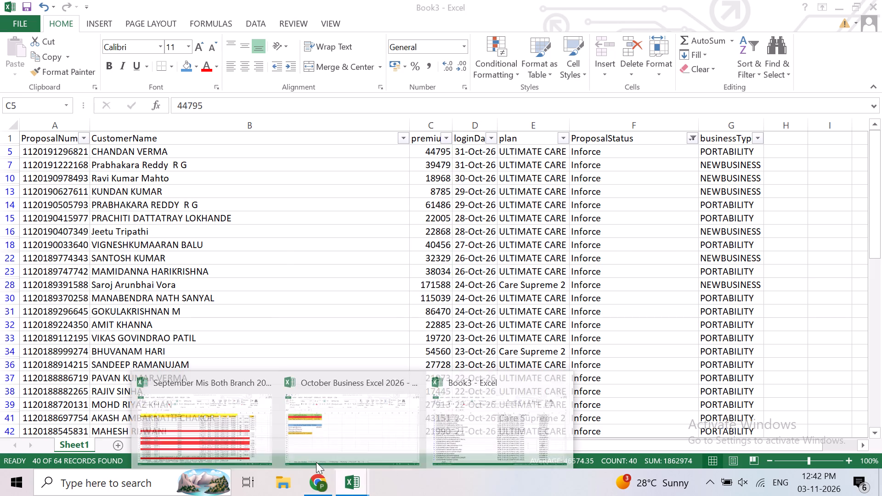
click(215, 430)
click(351, 486)
click(309, 438)
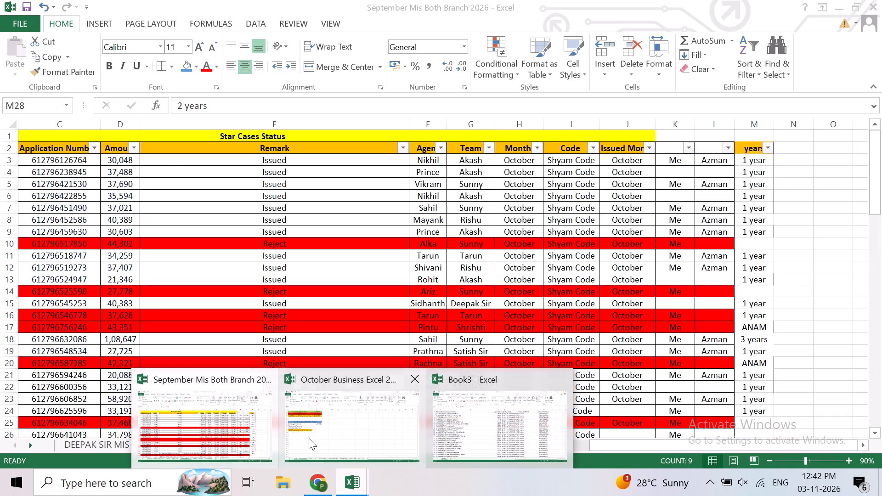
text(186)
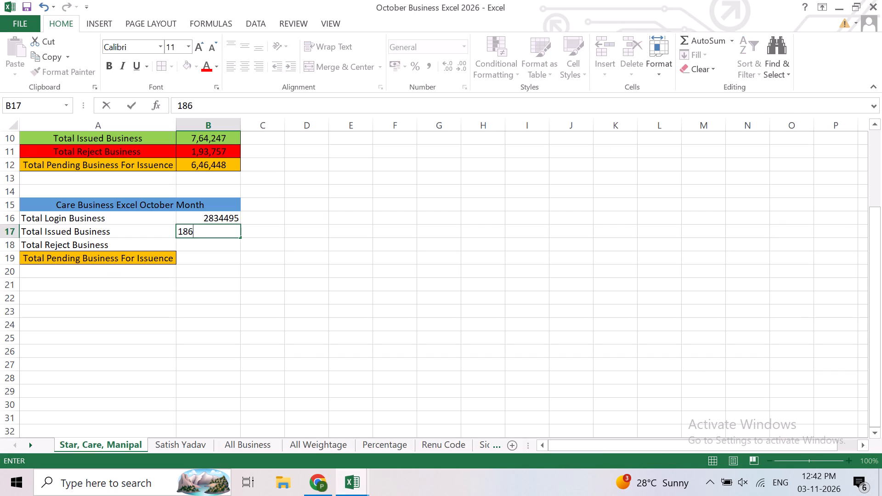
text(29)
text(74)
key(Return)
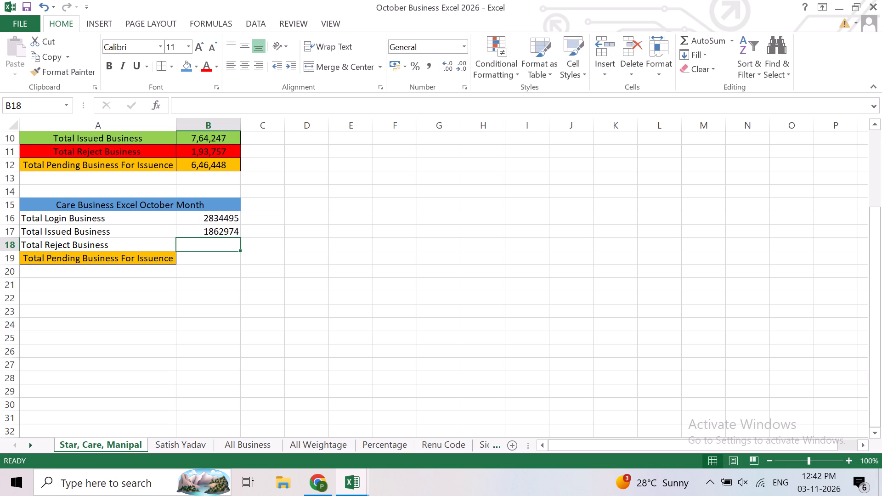
Enter 203684 as the Care Total Reject Business in B18.
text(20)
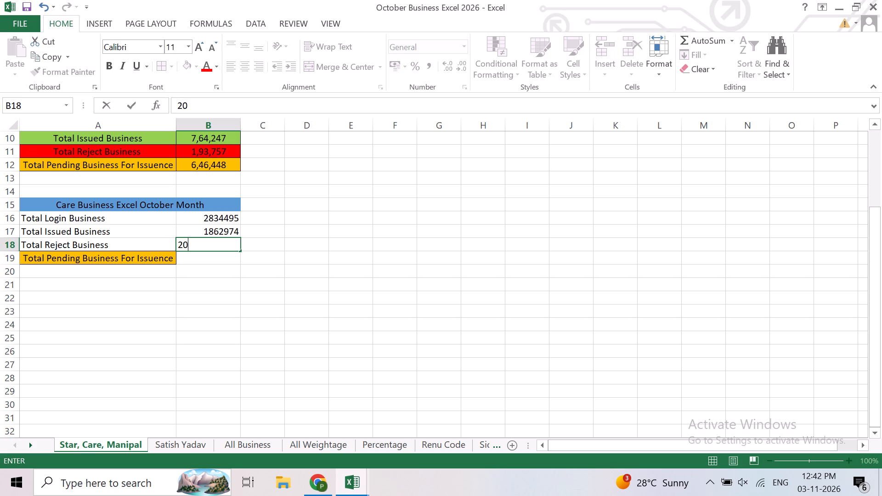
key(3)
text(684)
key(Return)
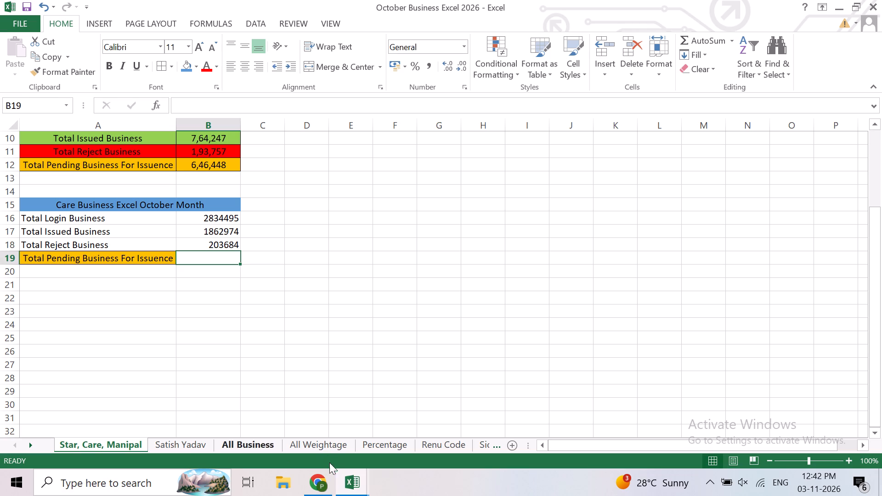
Switch to Book3, filter ProposalStatus to Cancelled and Declined, and select the listed premiums to check their total.
click(348, 483)
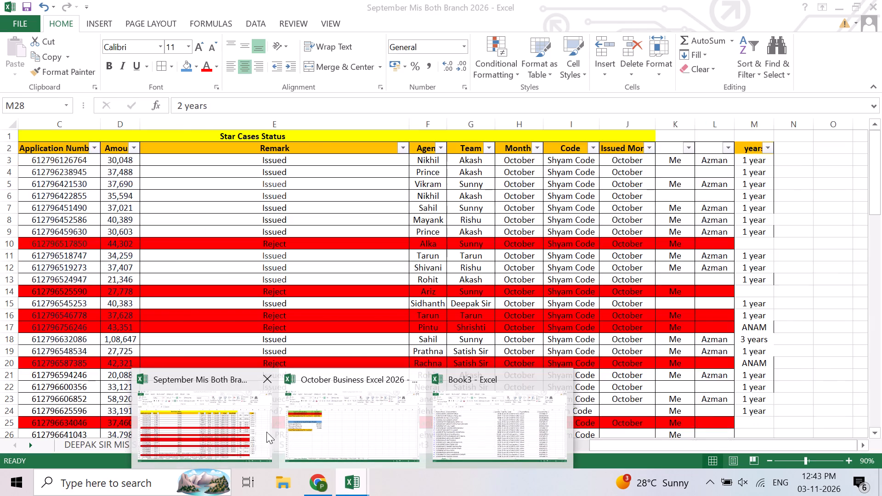
click(471, 425)
scroll(556, 302, up, 5)
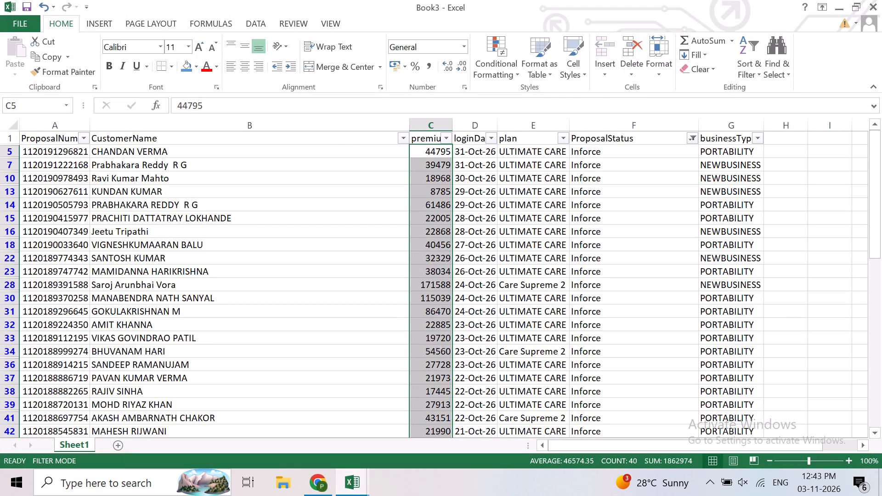
click(691, 138)
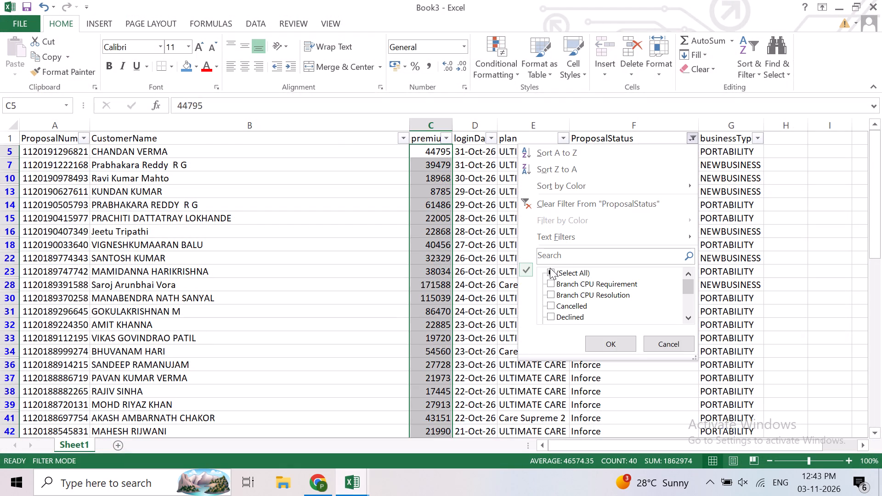
double_click(550, 268)
click(551, 269)
click(553, 302)
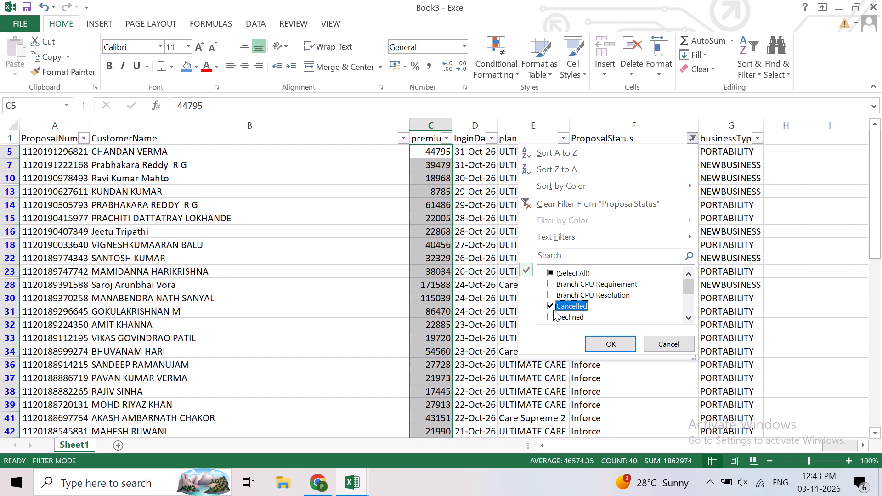
click(553, 317)
double_click(686, 320)
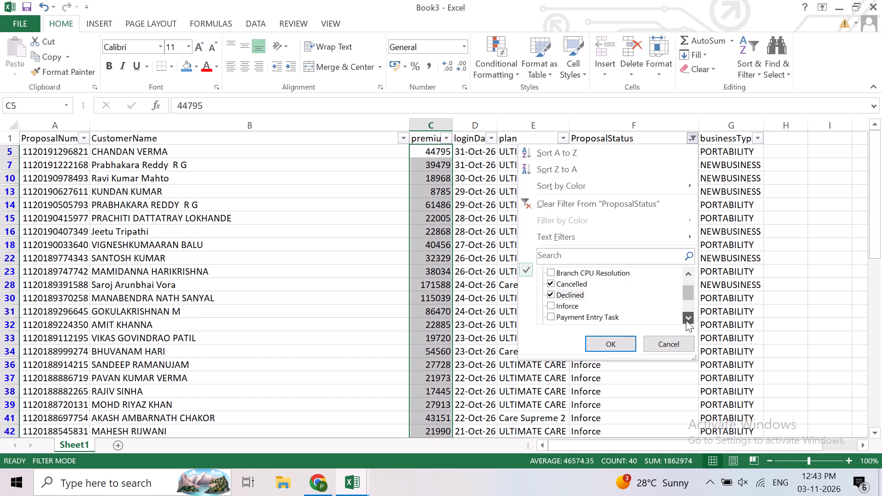
click(605, 348)
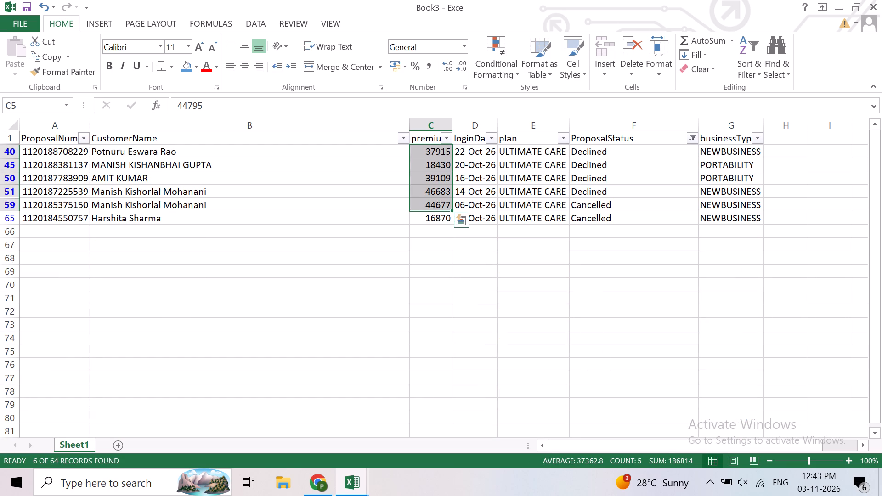
drag(437, 153, 441, 220)
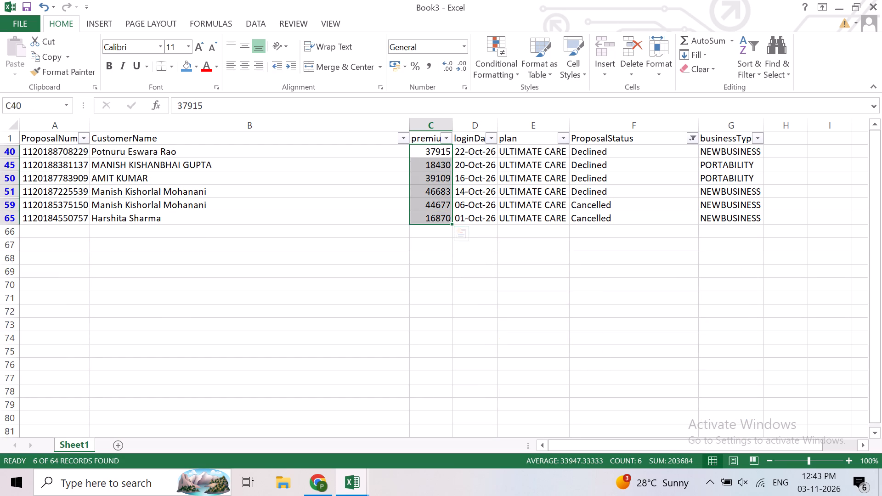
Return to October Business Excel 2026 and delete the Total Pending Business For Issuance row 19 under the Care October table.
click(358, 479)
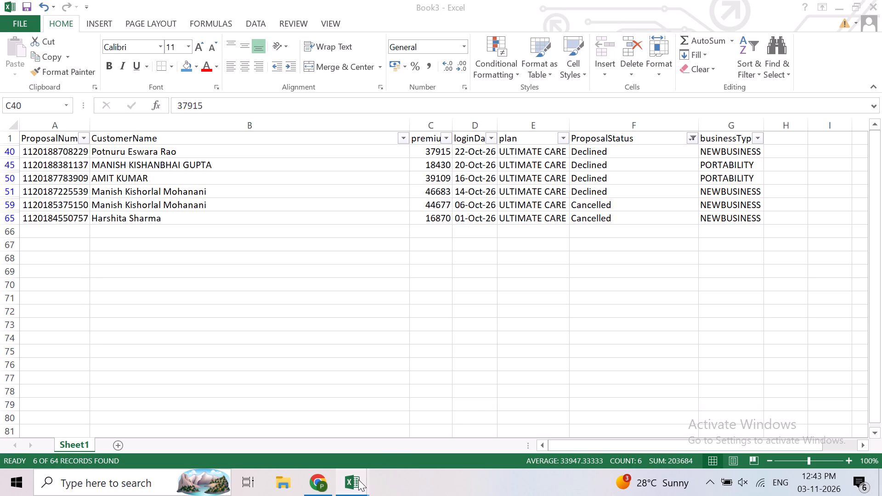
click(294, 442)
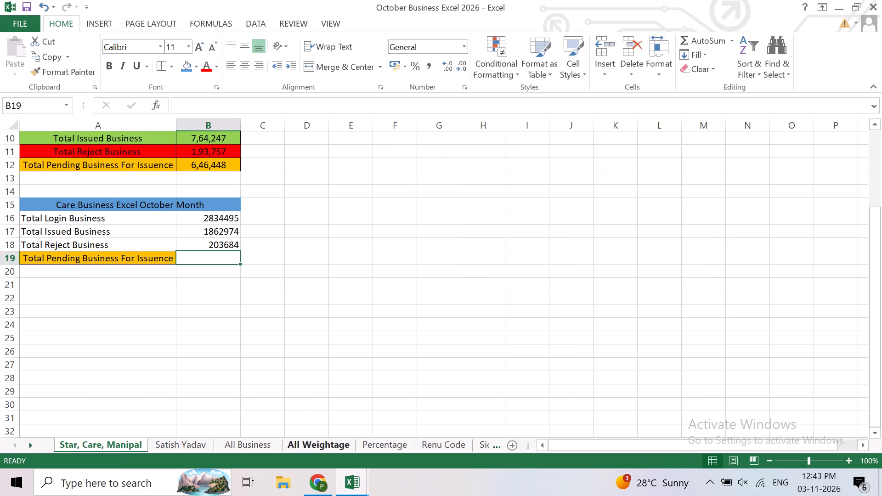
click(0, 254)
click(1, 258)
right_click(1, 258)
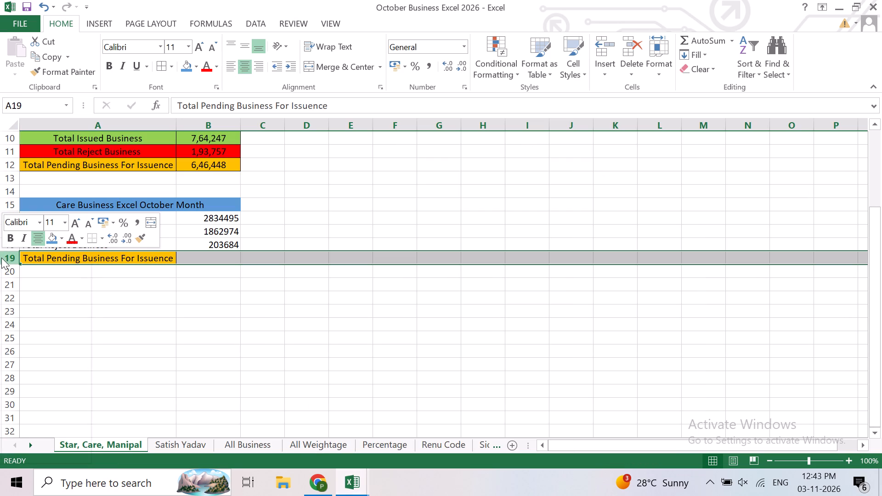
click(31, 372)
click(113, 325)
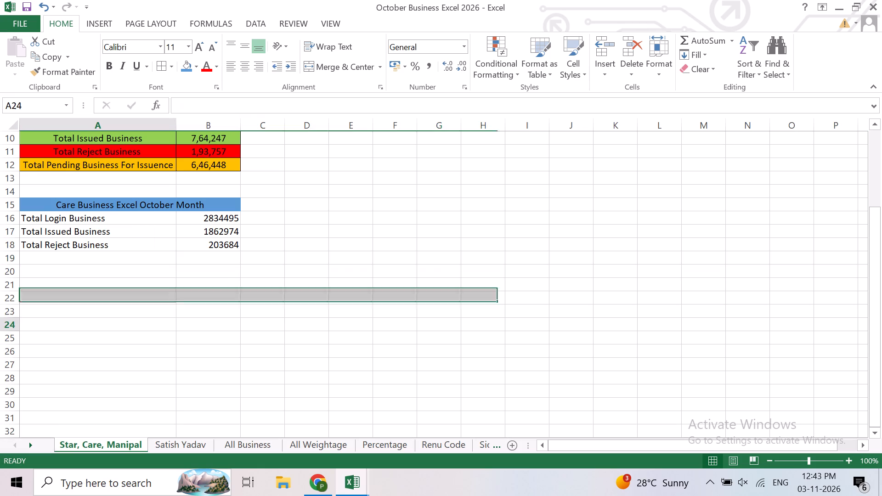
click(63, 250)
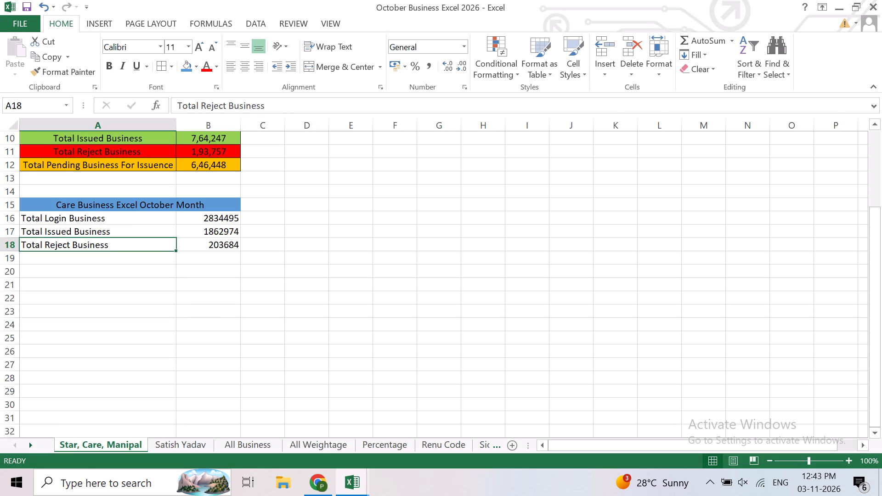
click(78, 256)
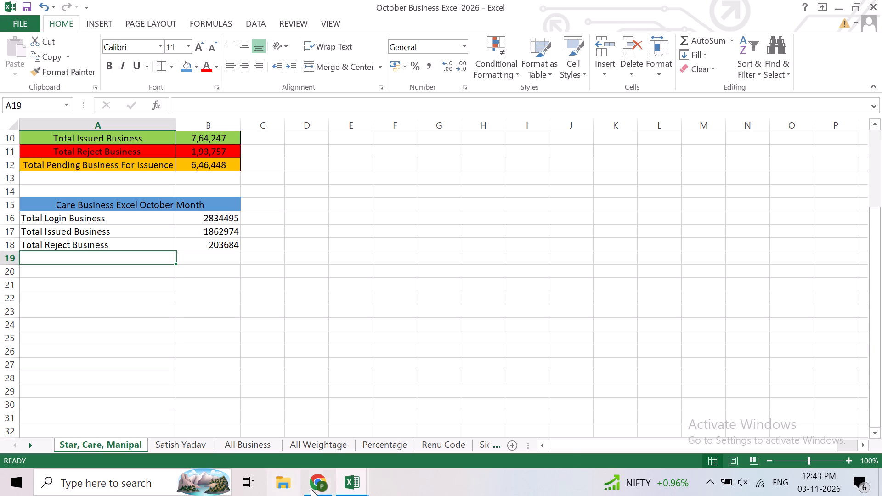
Switch to Book3 and filter ProposalStatus to both Branch CPU statuses, Payment Entry Task, Pending Tele Q, Pending Underwriting, Pending Underwriting Review and Pending UW requirement.
click(346, 486)
click(454, 430)
scroll(625, 254, up, 2)
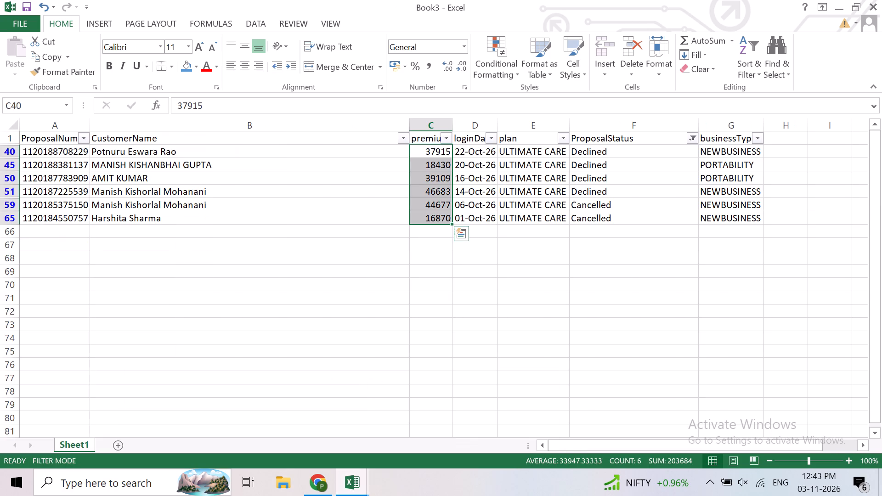
scroll(626, 251, up, 3)
click(694, 137)
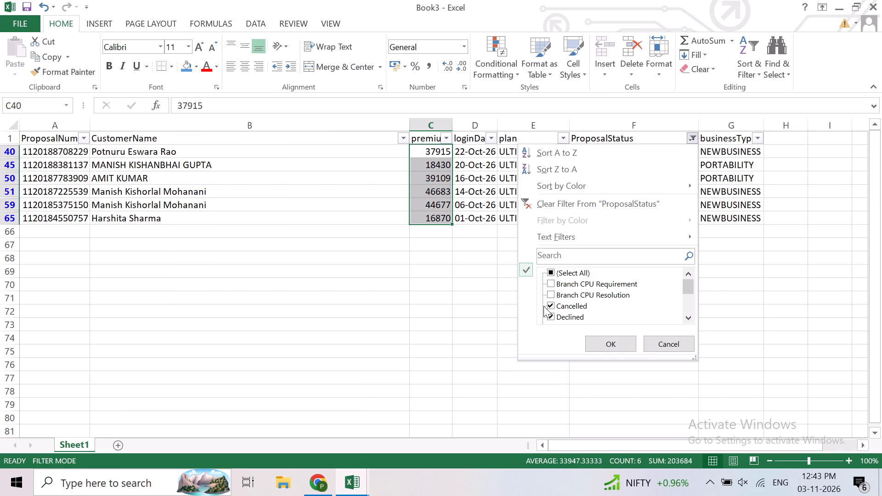
click(547, 306)
click(548, 321)
click(548, 310)
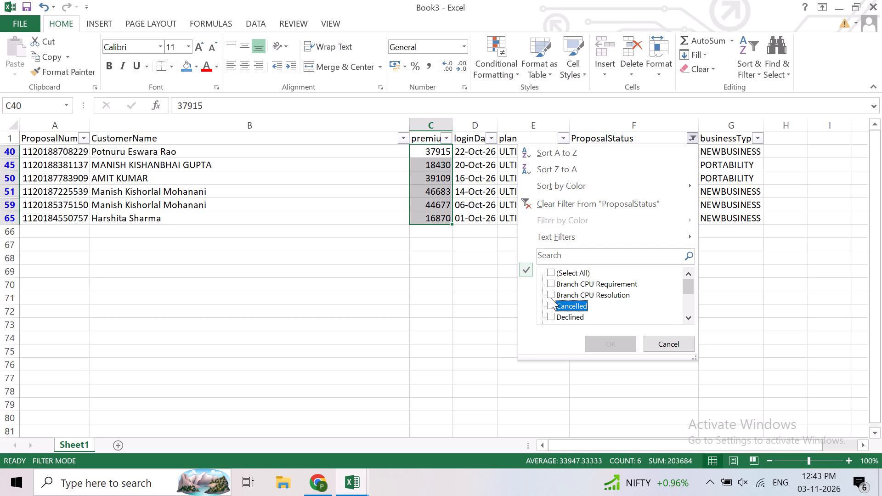
click(551, 298)
click(548, 286)
triple_click(691, 319)
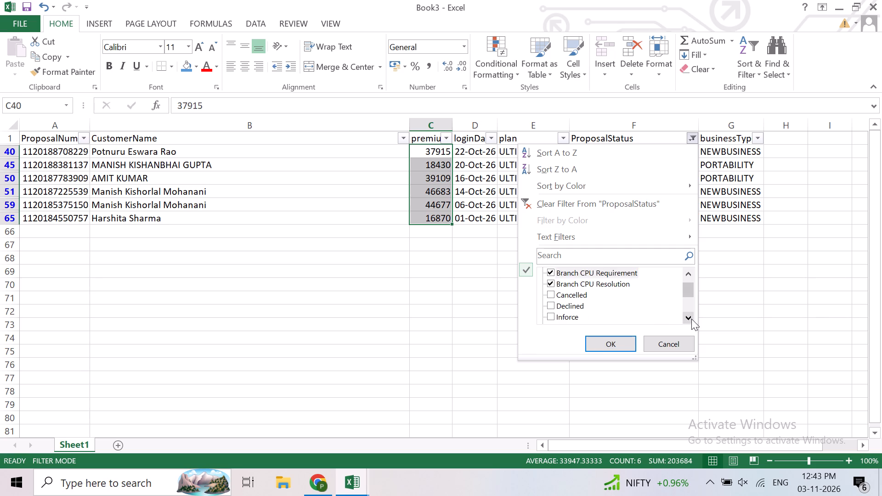
click(691, 319)
click(551, 297)
click(550, 309)
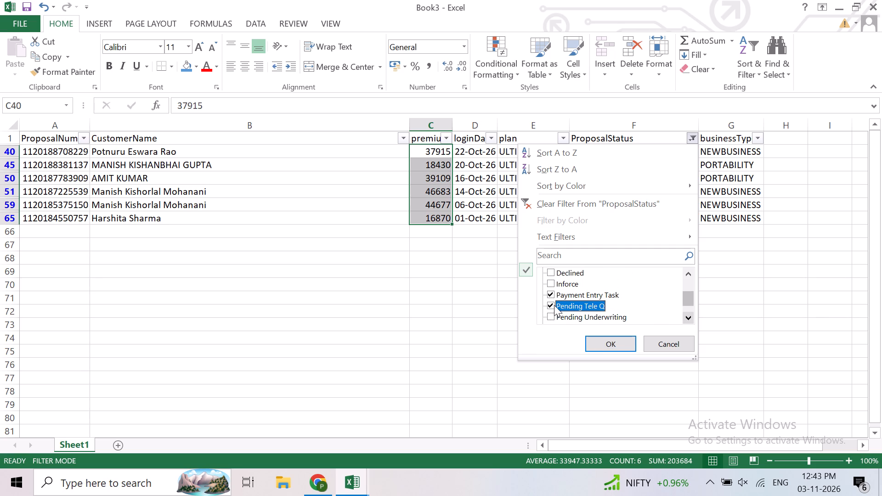
click(553, 315)
triple_click(689, 317)
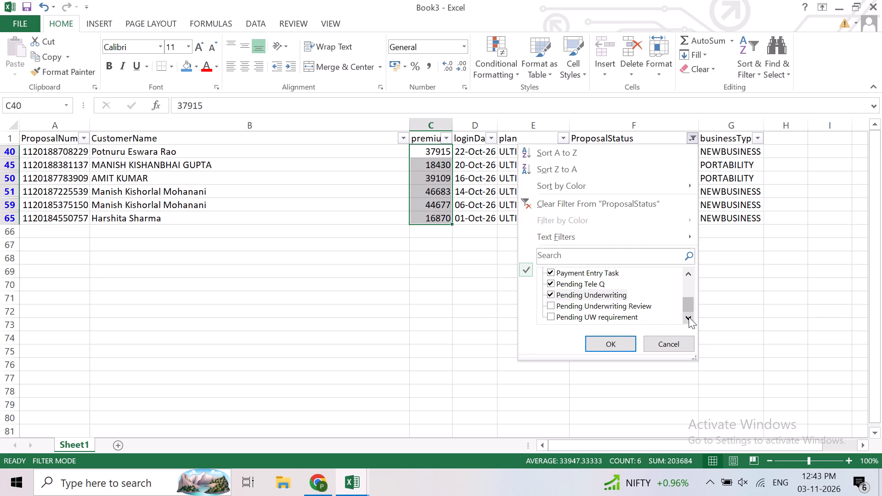
click(554, 307)
click(552, 316)
click(604, 338)
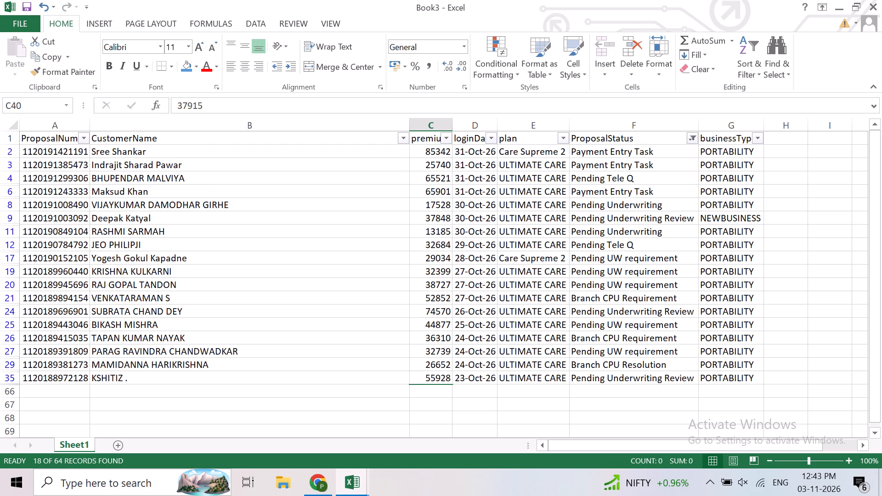
Review the statuses included in the ProposalStatus filter and select all the listed premiums to check the pending total.
scroll(599, 344, down, 2)
scroll(597, 345, up, 4)
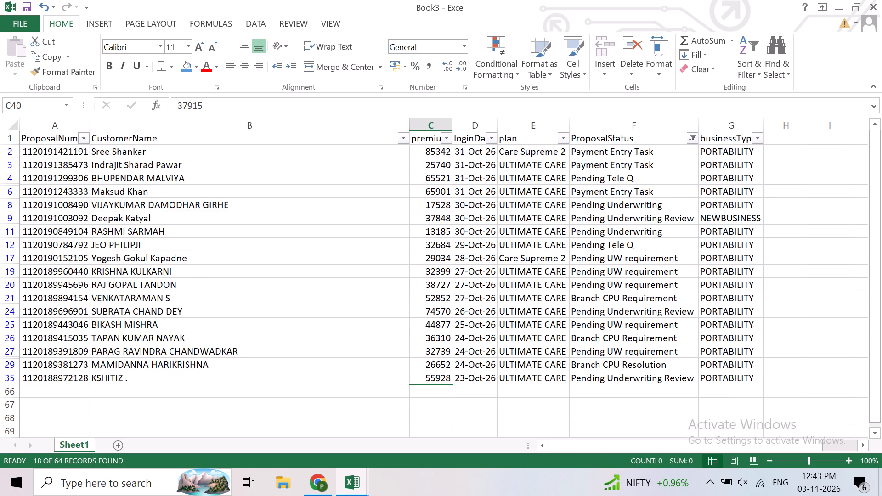
click(694, 142)
scroll(579, 312, down, 1)
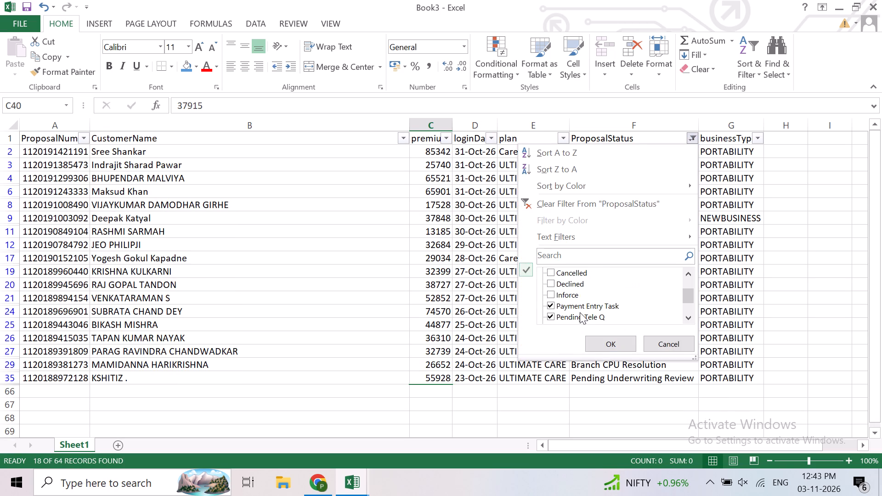
scroll(580, 312, down, 5)
click(660, 343)
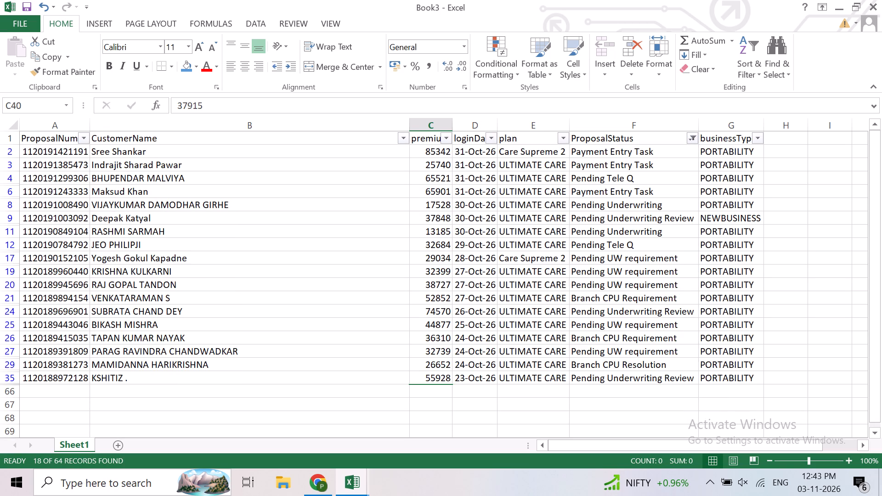
drag(438, 151, 447, 374)
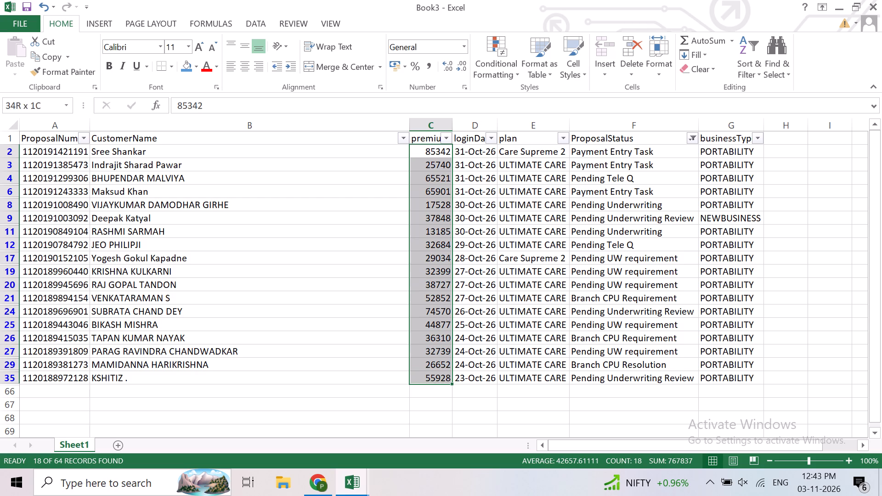
drag(447, 374, 447, 375)
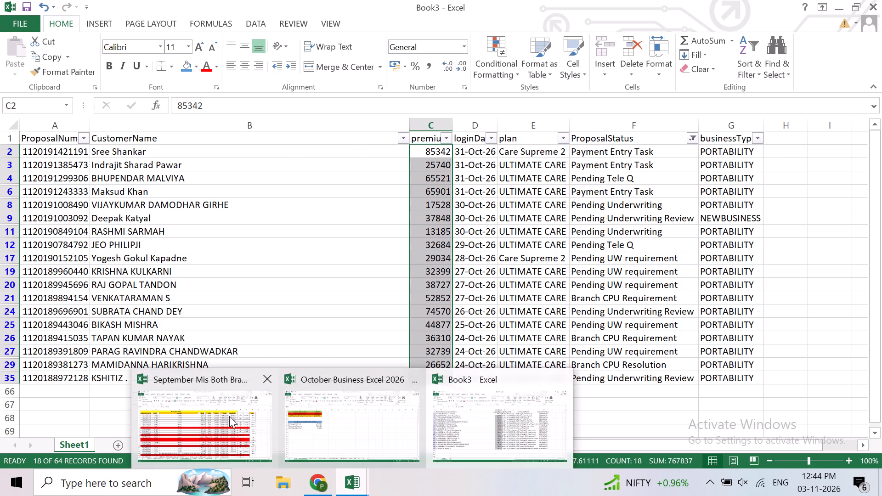
Return to October Business Excel 2026 and enter 767837 in B19 as the Care pending business figure.
click(229, 416)
click(359, 485)
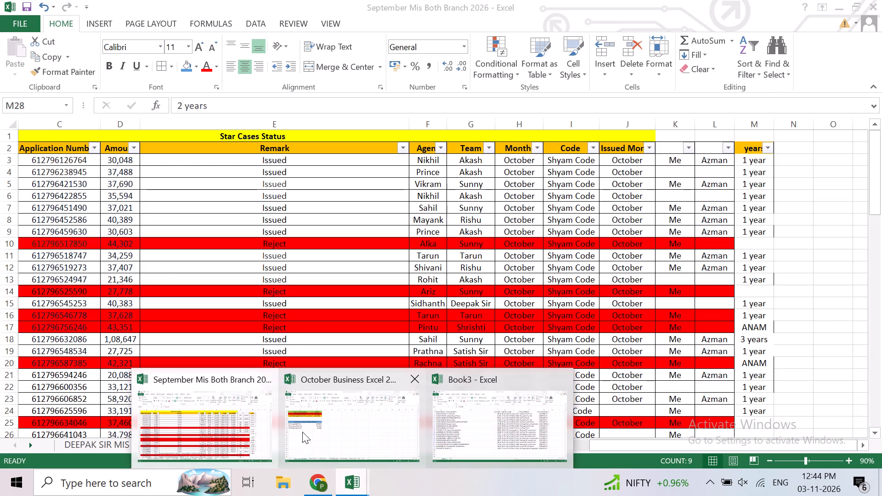
click(324, 432)
click(221, 259)
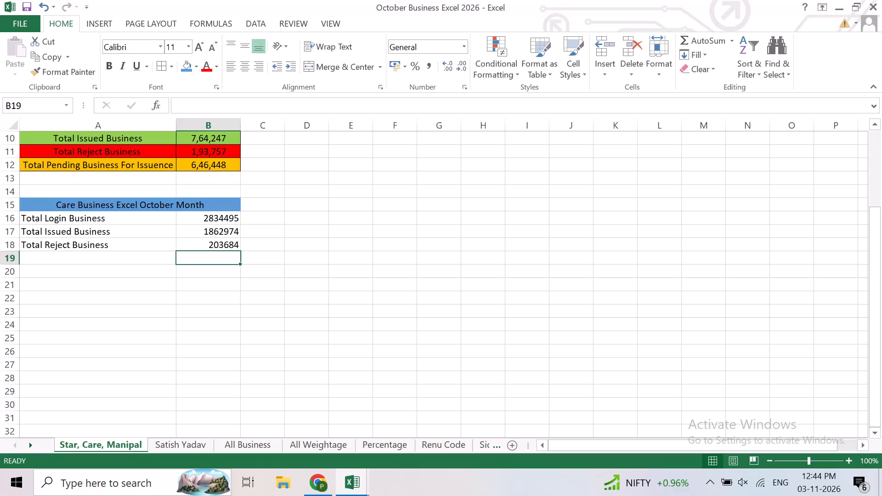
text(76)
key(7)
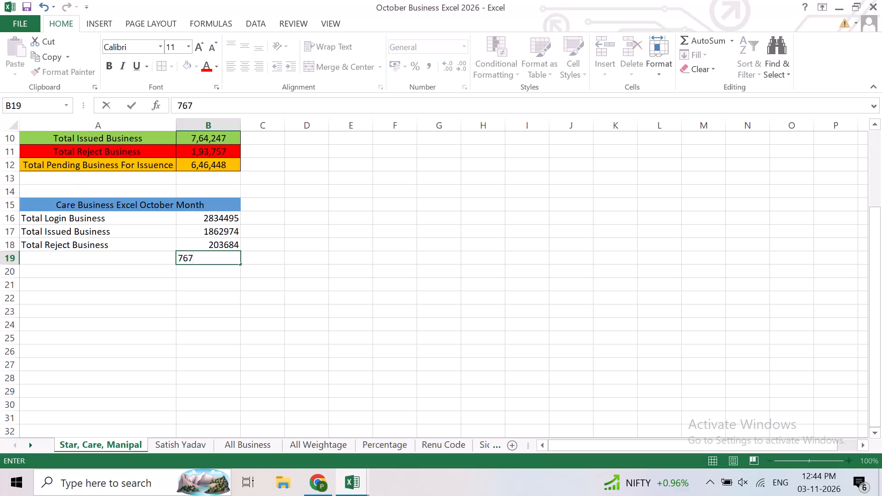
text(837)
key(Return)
Copy the Total Pending Business For Issuance label from A12 into A19 and save the workbook.
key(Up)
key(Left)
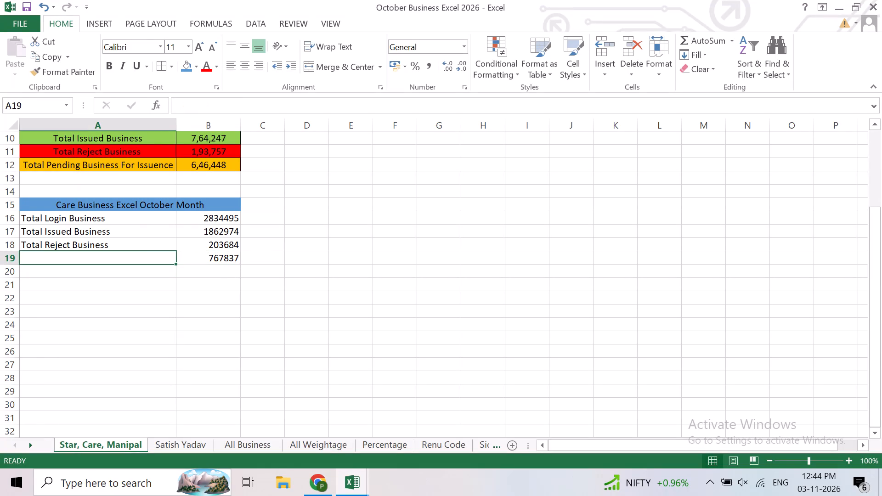
click(130, 165)
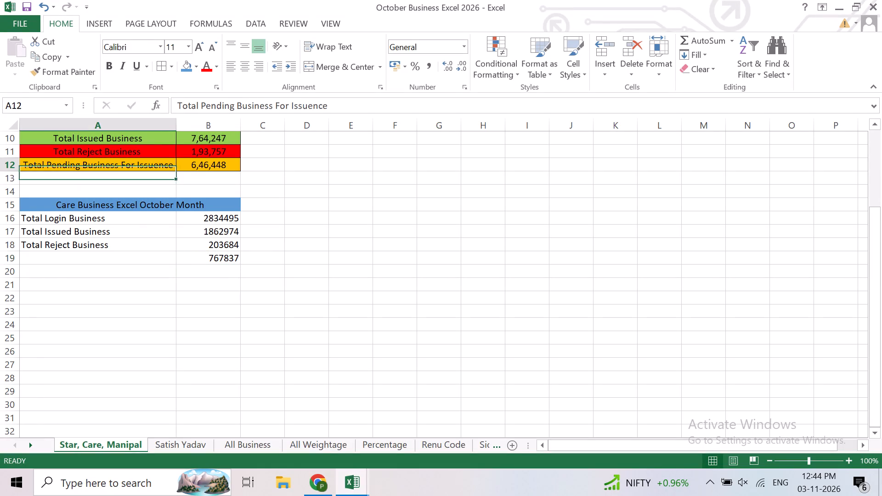
key(ctrl+c)
click(101, 256)
key(ctrl+v)
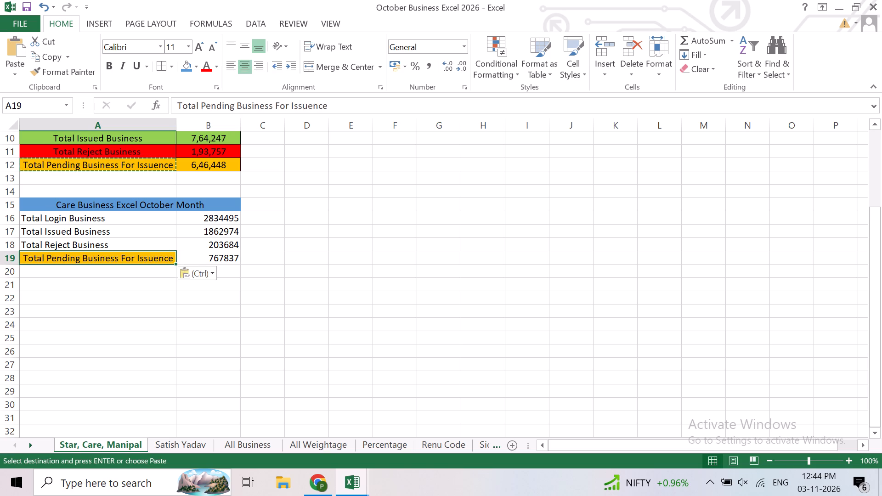
click(213, 295)
key(ctrl+s)
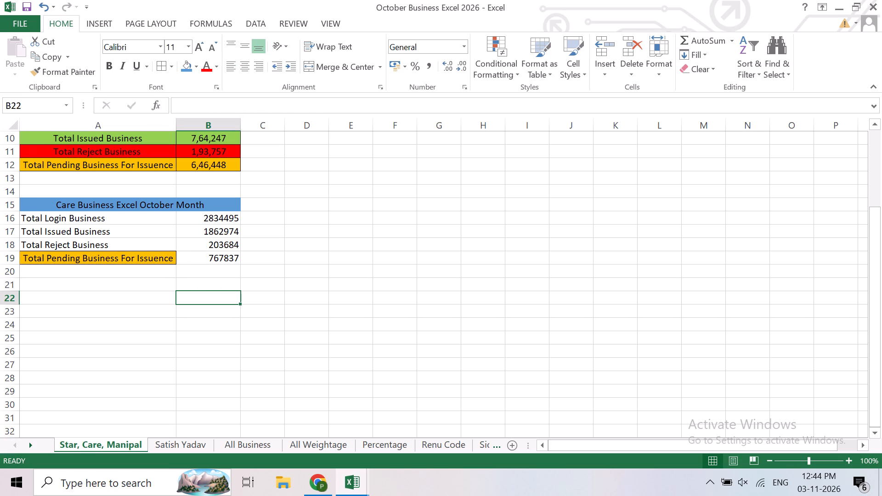
Add the label Total Care Fresh Business Login in A21 with the figure 571560 in B21.
click(81, 293)
click(64, 287)
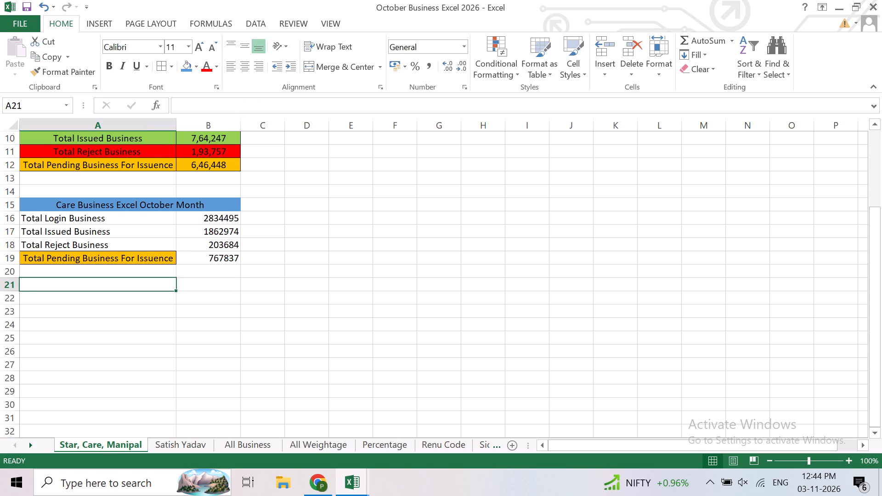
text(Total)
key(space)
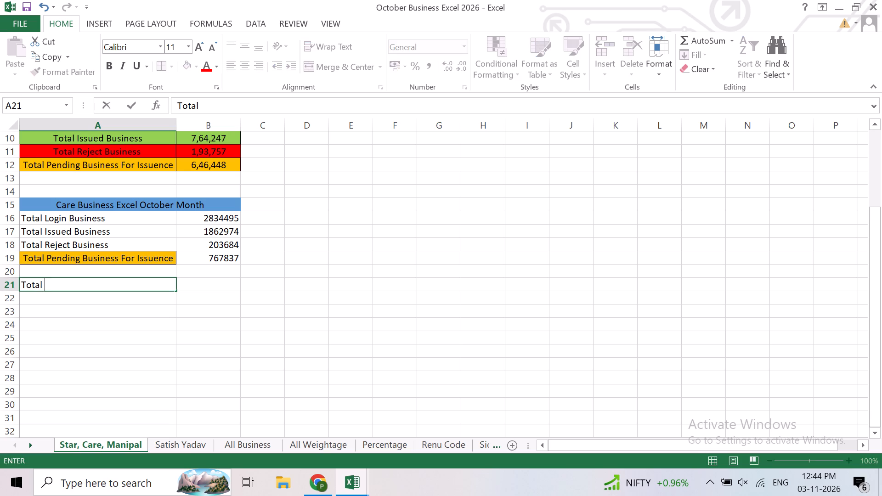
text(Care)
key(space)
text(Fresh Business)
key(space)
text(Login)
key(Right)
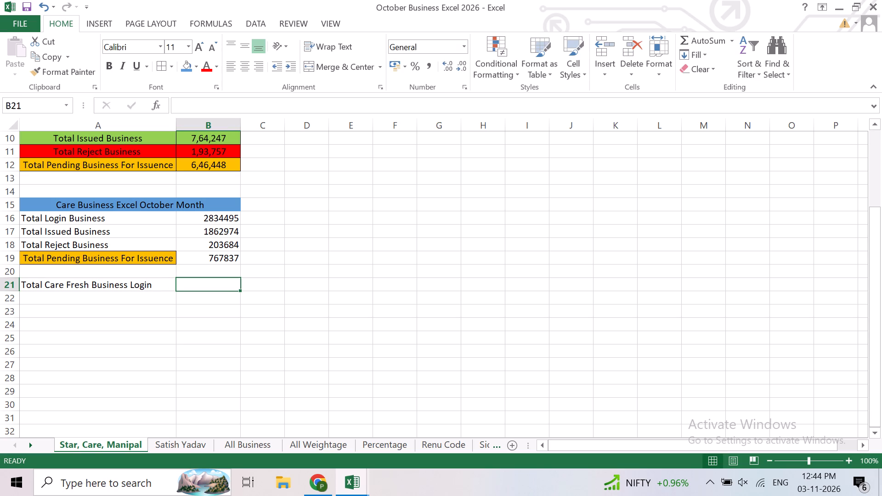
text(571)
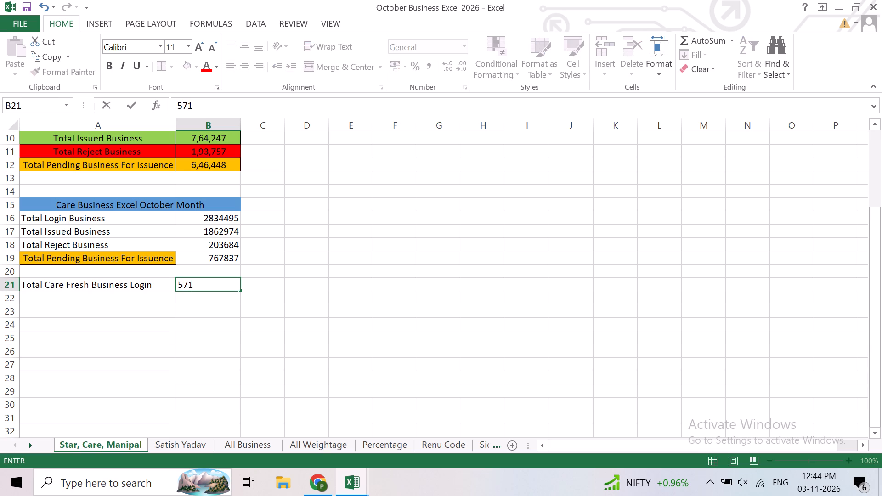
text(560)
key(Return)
Add the label Total Care Fresh Business Issued in A22 with the figure 387567 in B22.
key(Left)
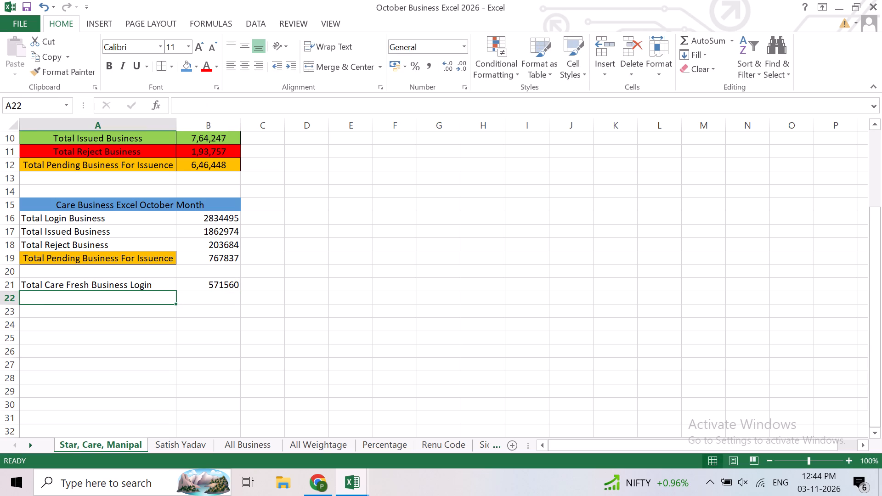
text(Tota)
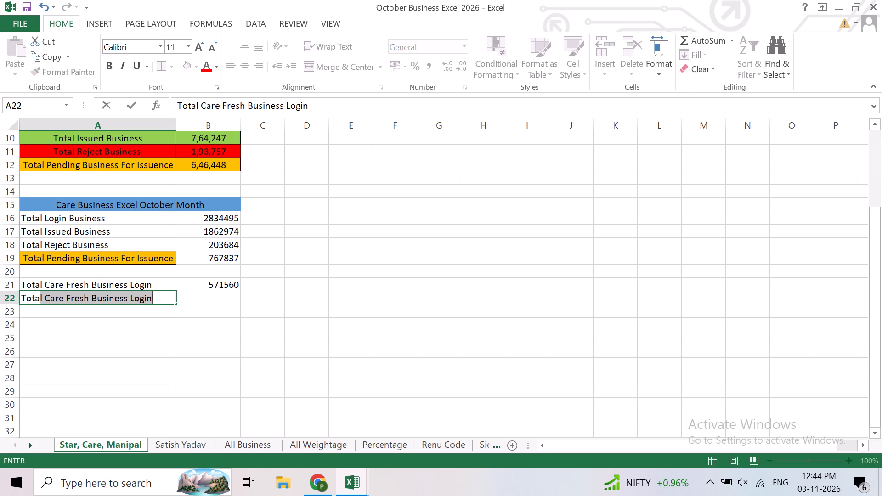
double_click(164, 301)
key(BackSpace)
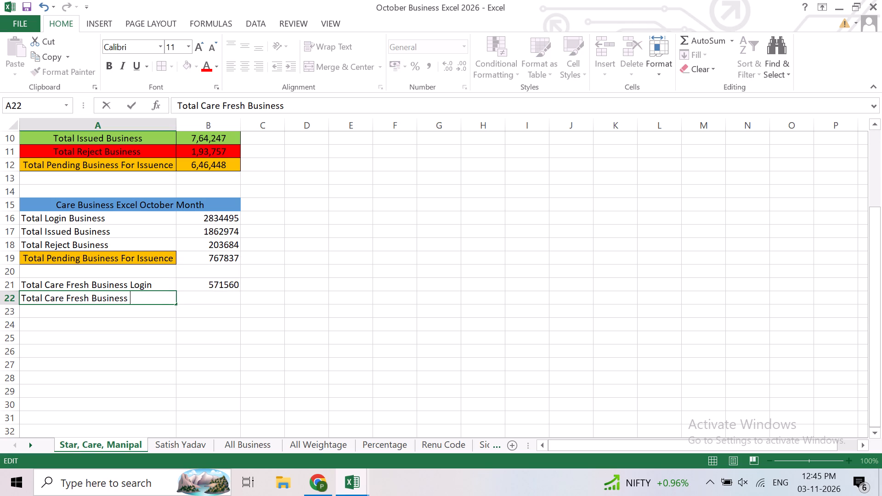
key(shift+i)
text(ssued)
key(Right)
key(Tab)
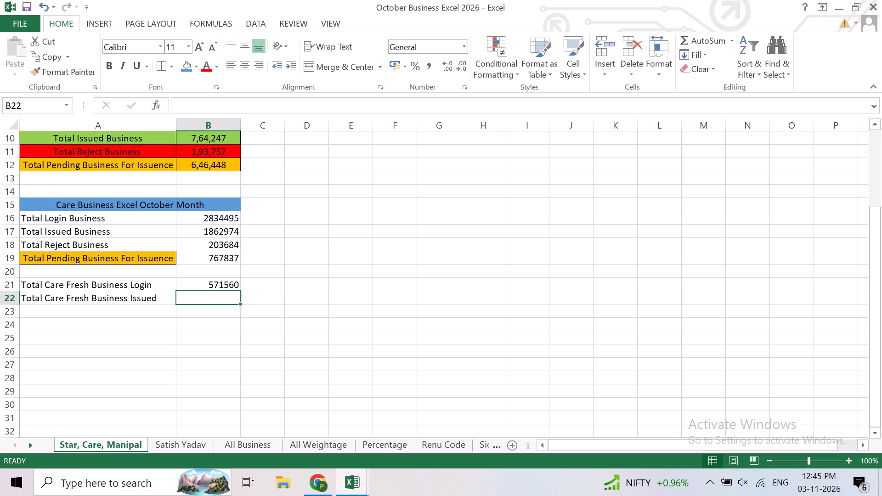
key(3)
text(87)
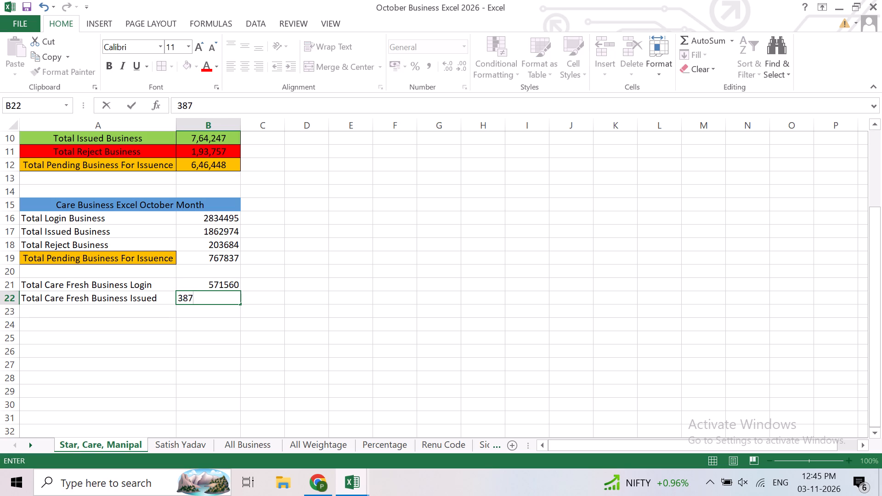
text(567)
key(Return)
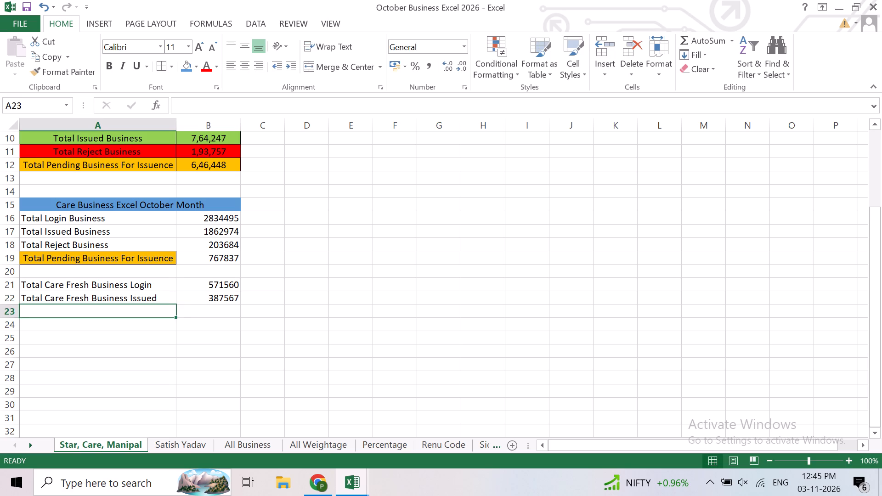
Add the label Total Care Fresh Business Reject in A23 with the figure 146145 in B23.
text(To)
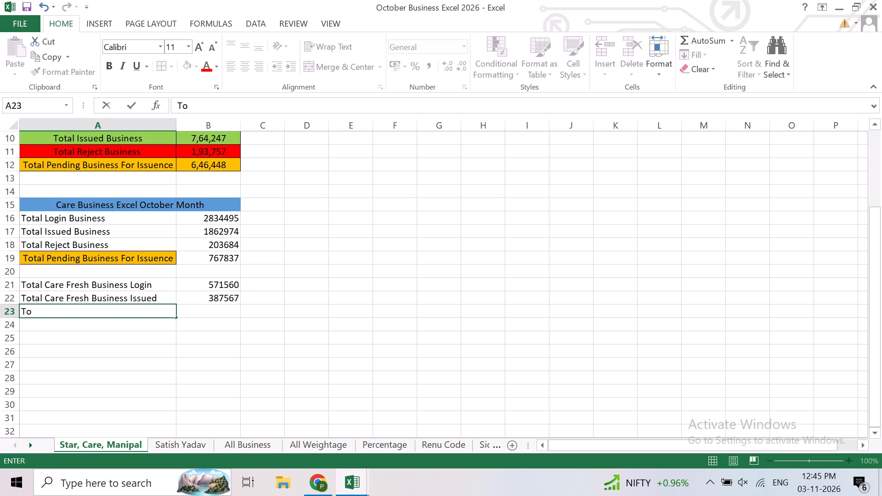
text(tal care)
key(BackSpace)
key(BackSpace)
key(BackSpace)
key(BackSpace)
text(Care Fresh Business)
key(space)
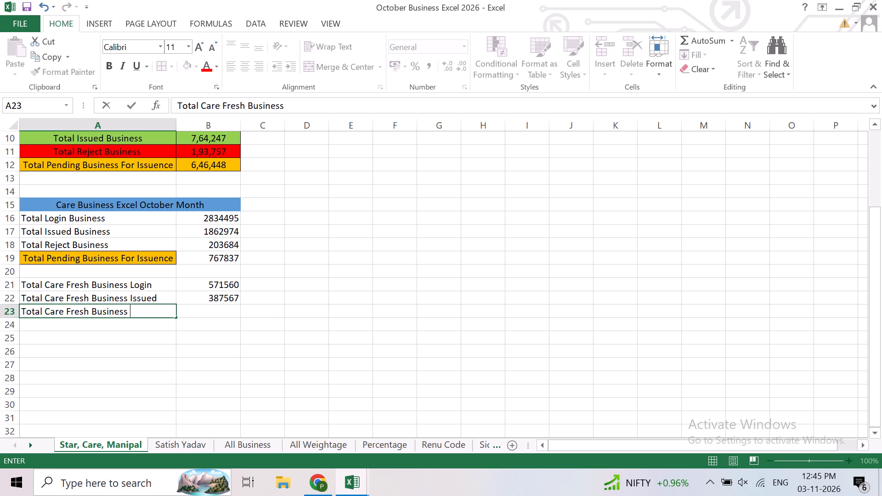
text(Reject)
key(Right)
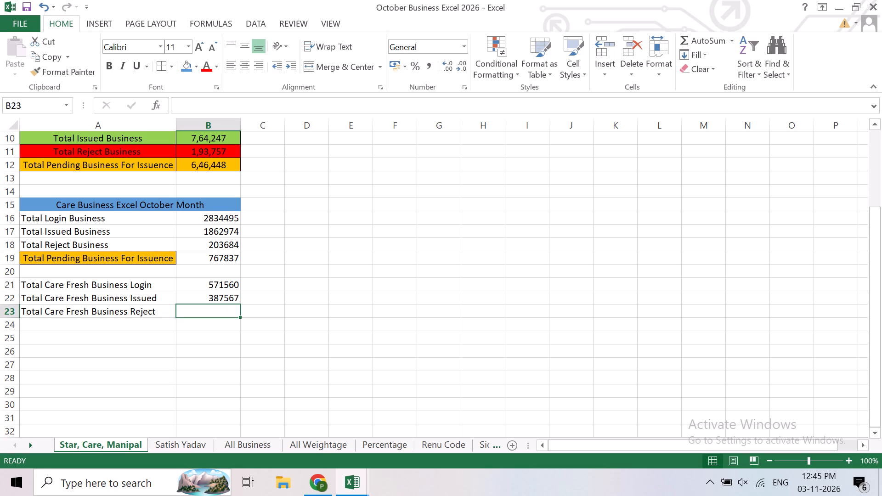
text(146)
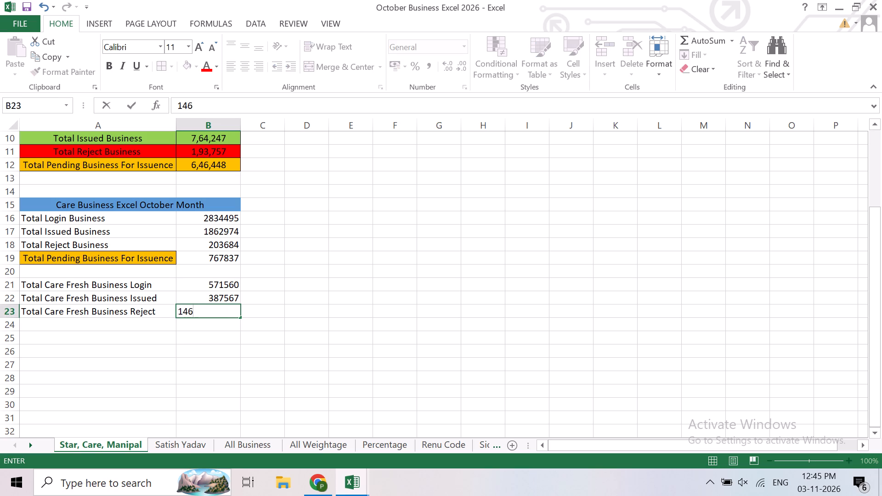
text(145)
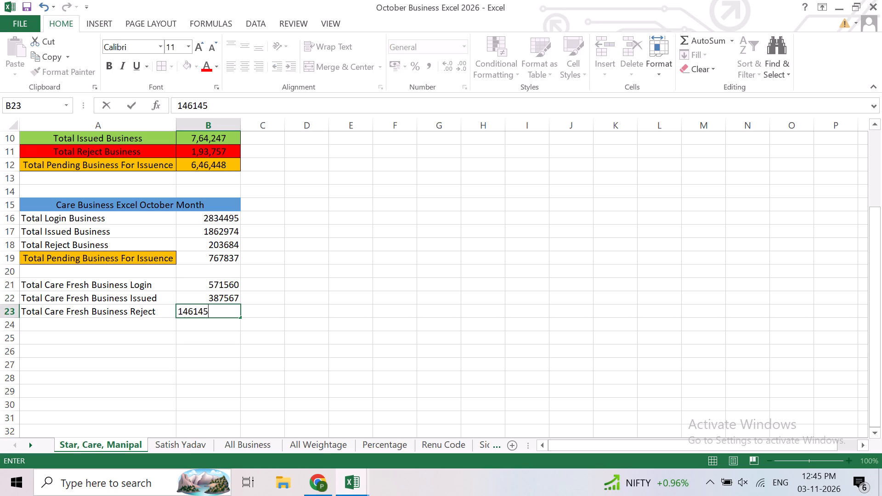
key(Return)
Enter the label Total Care Fresh Business For Issuence in A24.
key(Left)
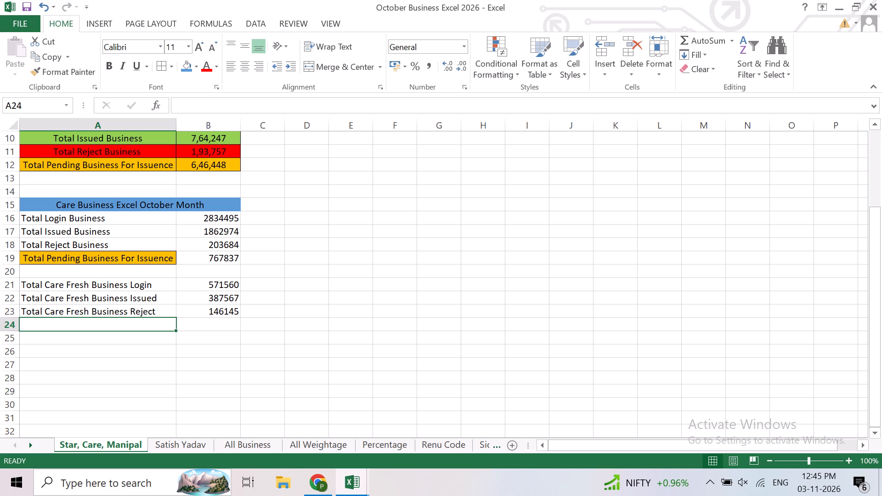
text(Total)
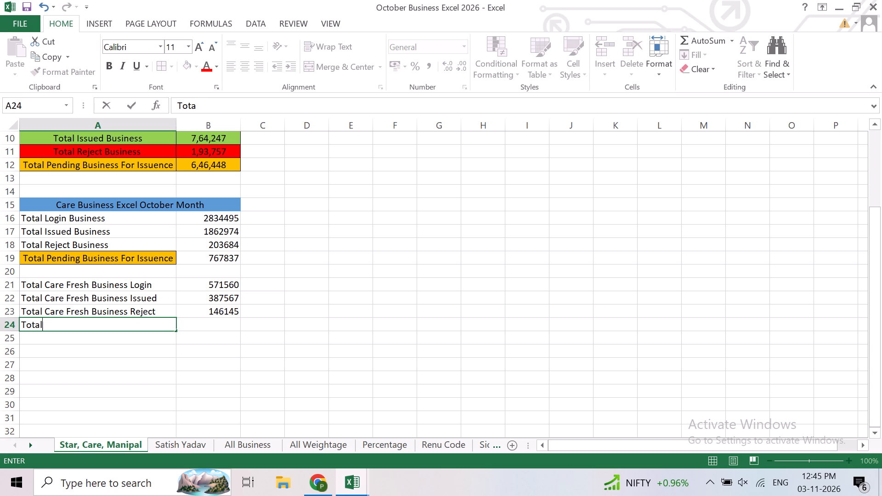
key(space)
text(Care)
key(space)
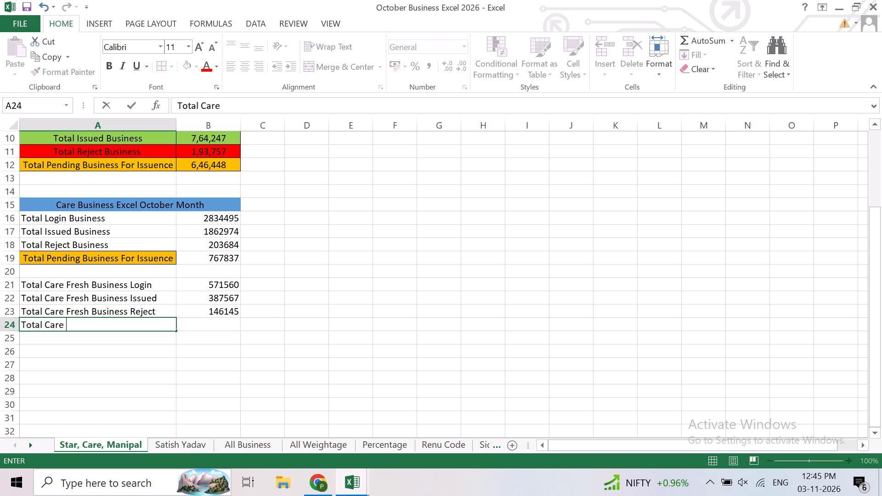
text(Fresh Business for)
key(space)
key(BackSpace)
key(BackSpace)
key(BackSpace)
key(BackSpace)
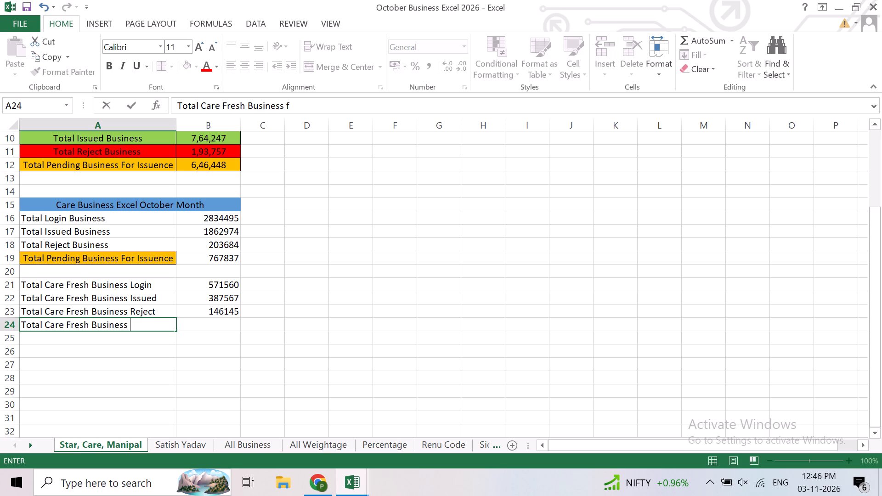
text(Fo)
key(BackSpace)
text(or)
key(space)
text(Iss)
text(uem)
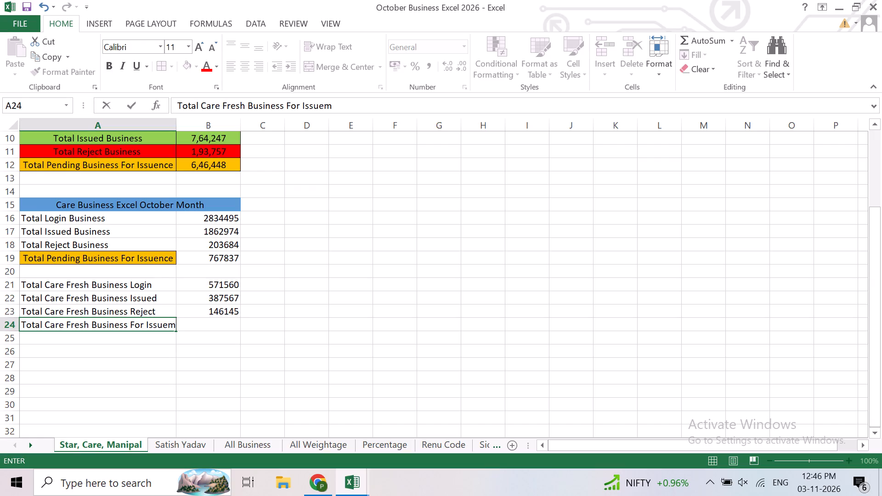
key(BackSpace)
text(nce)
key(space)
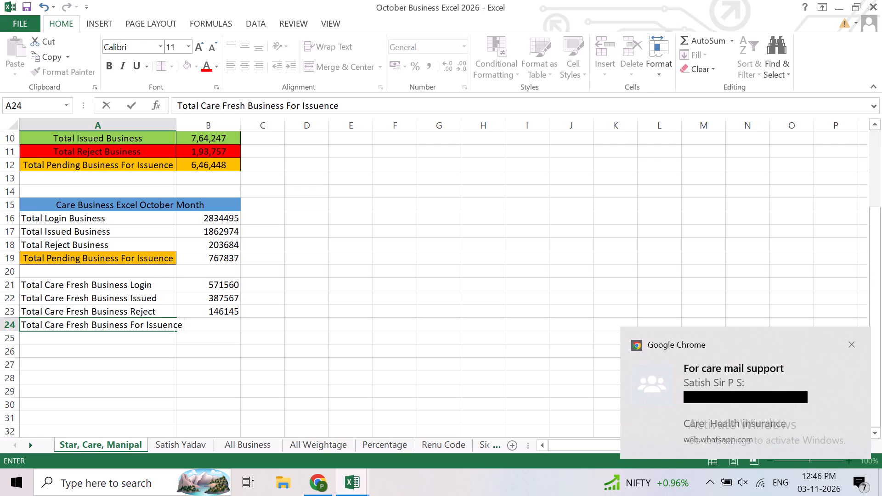
Enter 37848 in B24 as the Care fresh business figure for issuance and save the workbook.
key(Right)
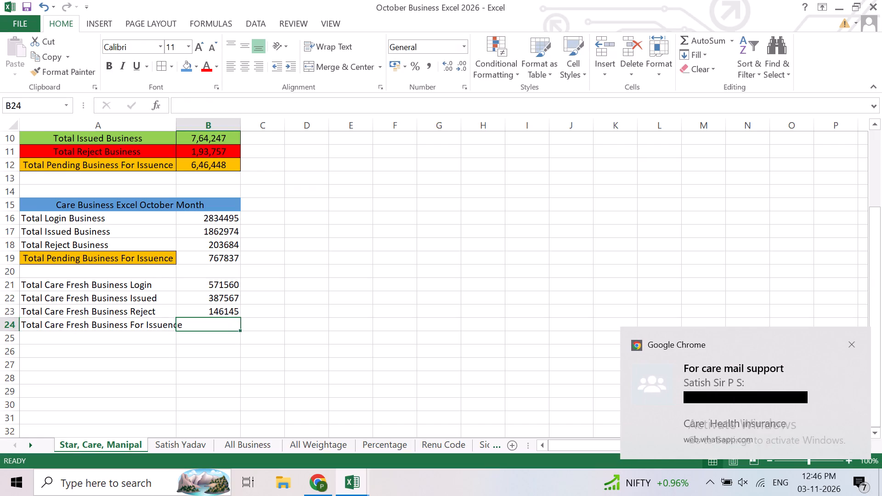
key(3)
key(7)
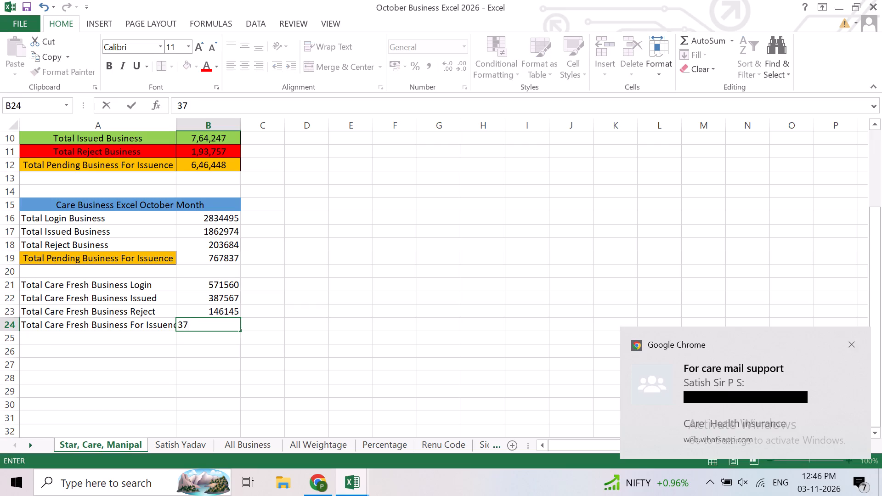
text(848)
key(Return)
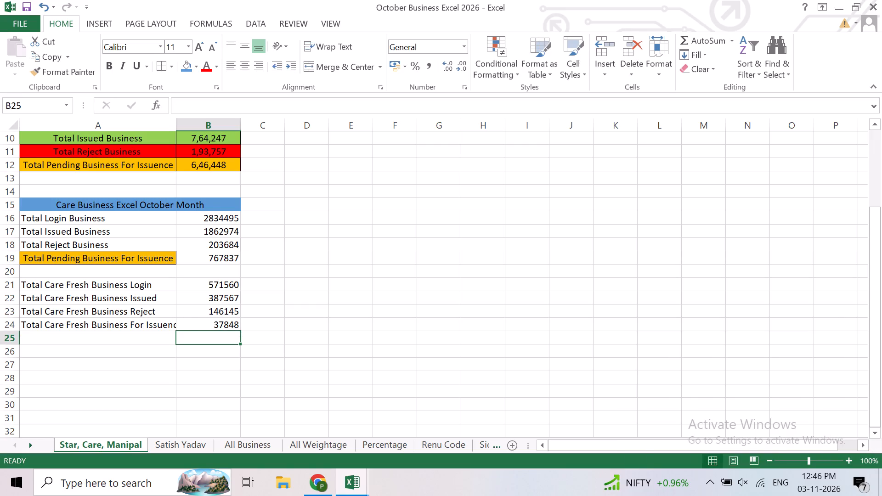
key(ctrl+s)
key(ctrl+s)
Enter the label Total Care Portability Policy in A26, leaving row 25 blank below the fresh business block.
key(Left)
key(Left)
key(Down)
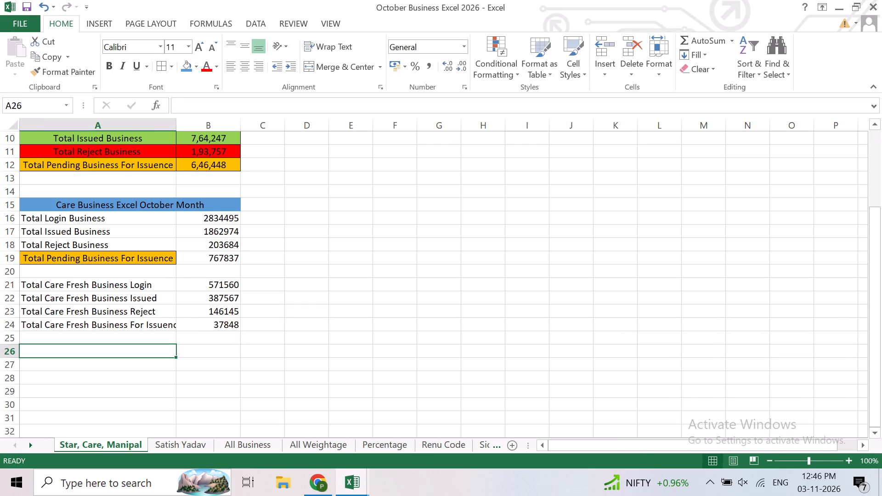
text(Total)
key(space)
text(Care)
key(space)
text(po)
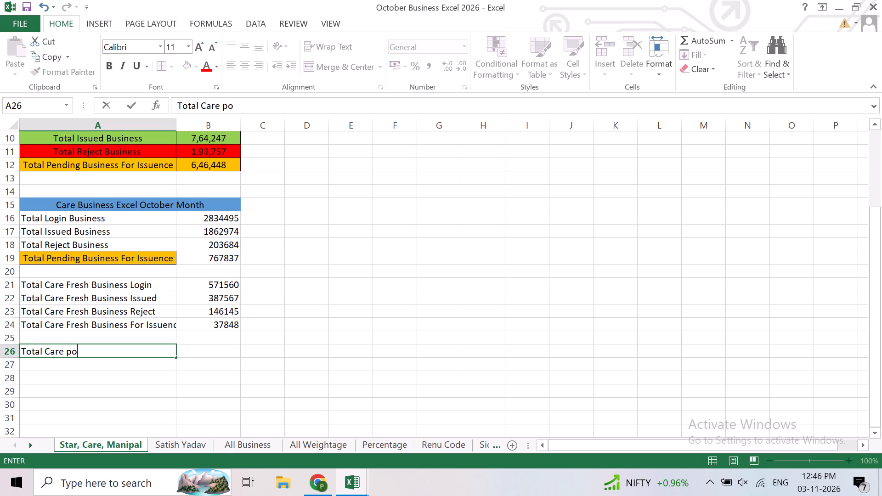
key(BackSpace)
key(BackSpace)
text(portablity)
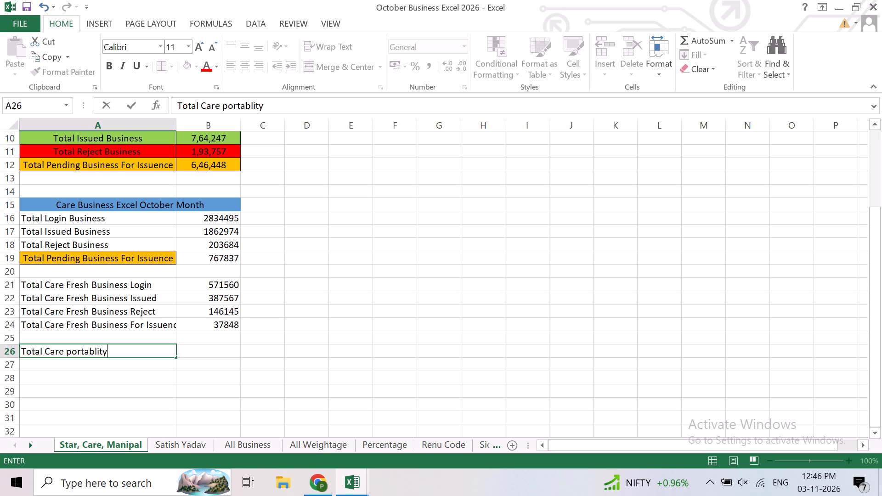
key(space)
key(BackSpace)
key(BackSpace)
key(BackSpace)
key(BackSpace)
key(BackSpace)
key(BackSpace)
key(BackSpace)
key(BackSpace)
key(BackSpace)
key(BackSpace)
key(BackSpace)
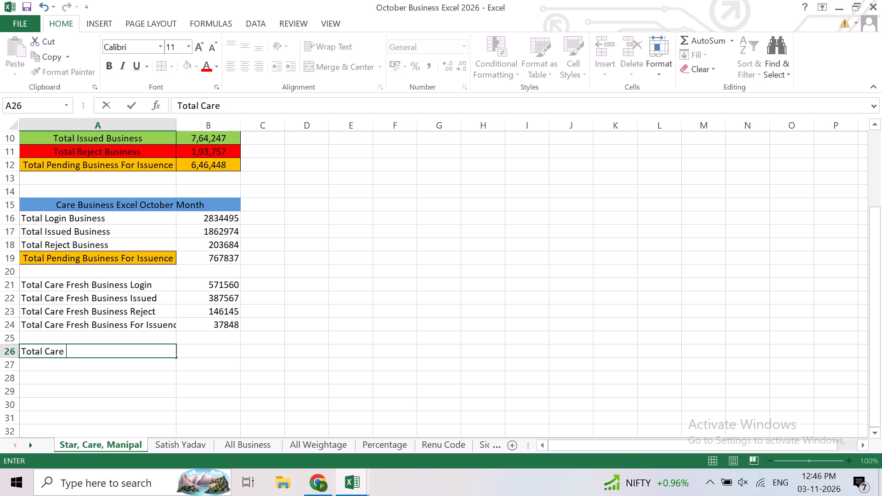
text(Pora)
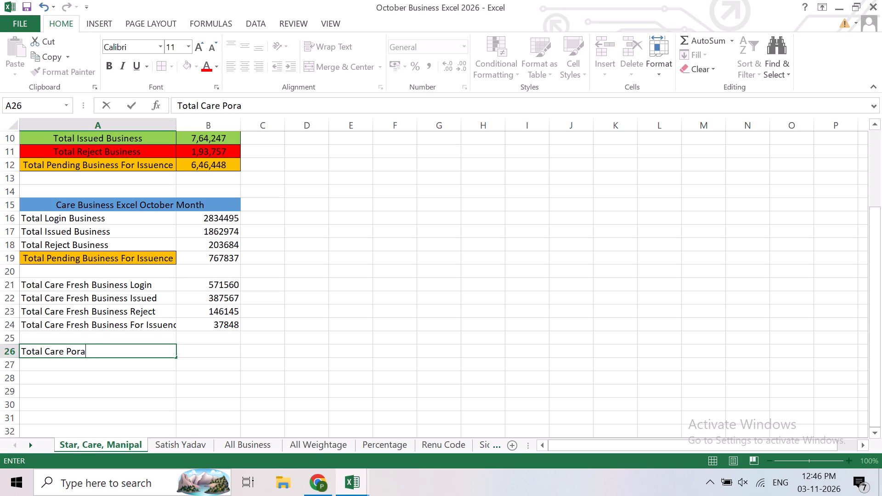
key(BackSpace)
text(tability Policy)
key(Right)
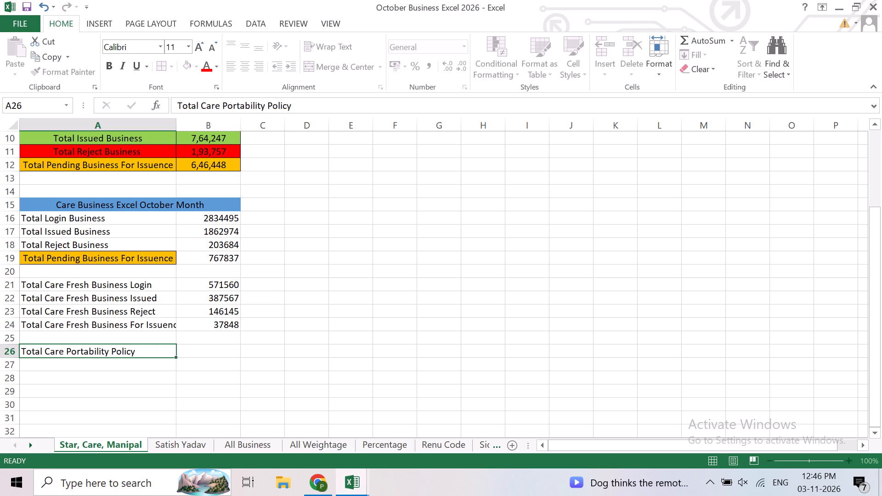
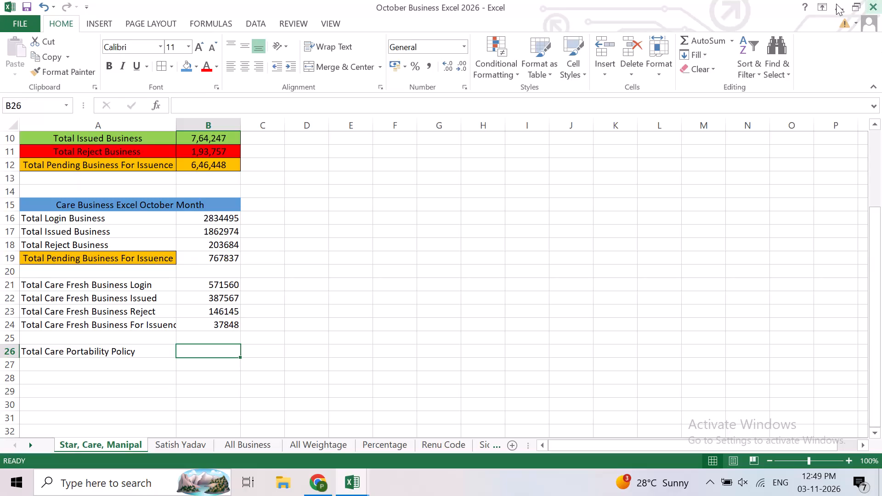
Switch from the workbooks to Chrome and search Google for hemorrhoids in a new tab.
click(845, 0)
click(845, 0)
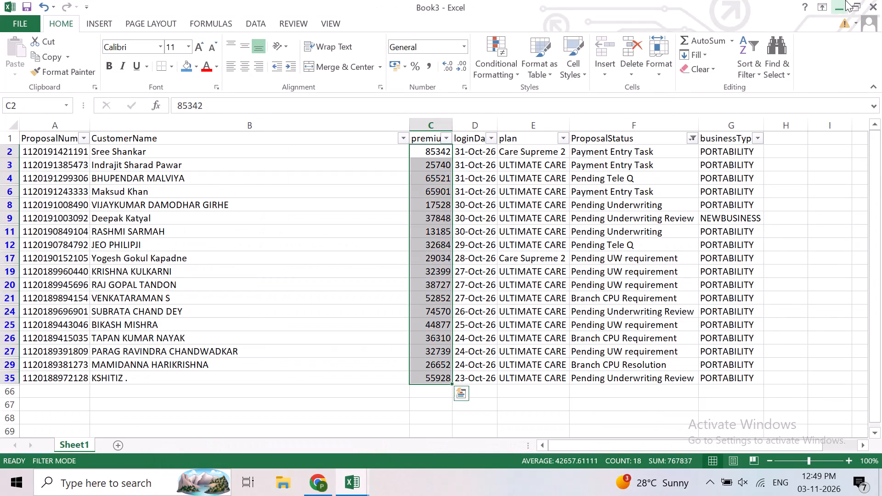
click(845, 0)
click(656, 2)
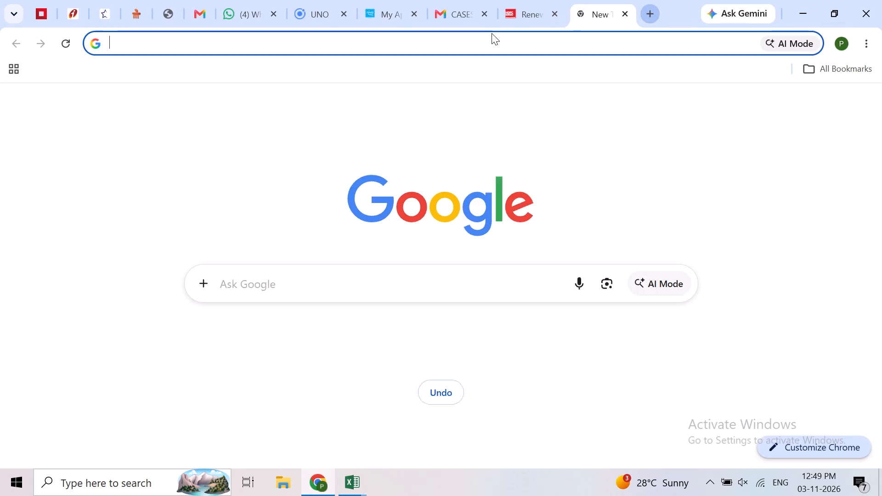
click(491, 33)
text(he)
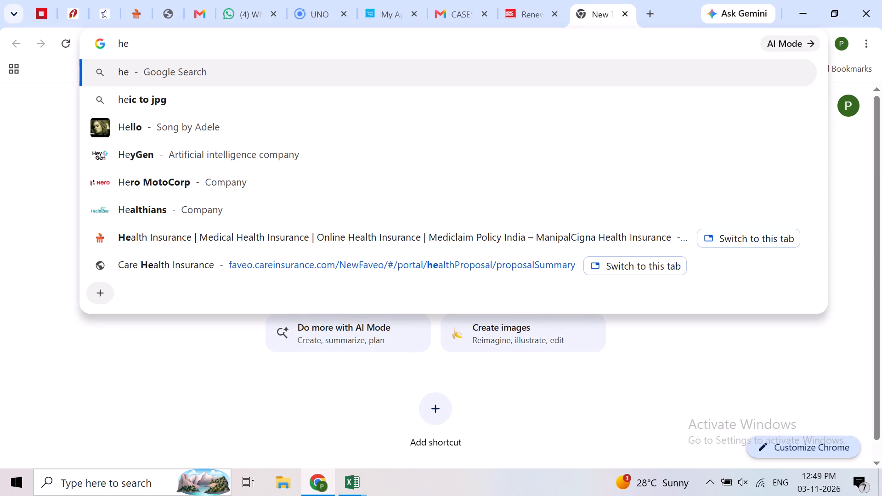
text(morr)
key(Return)
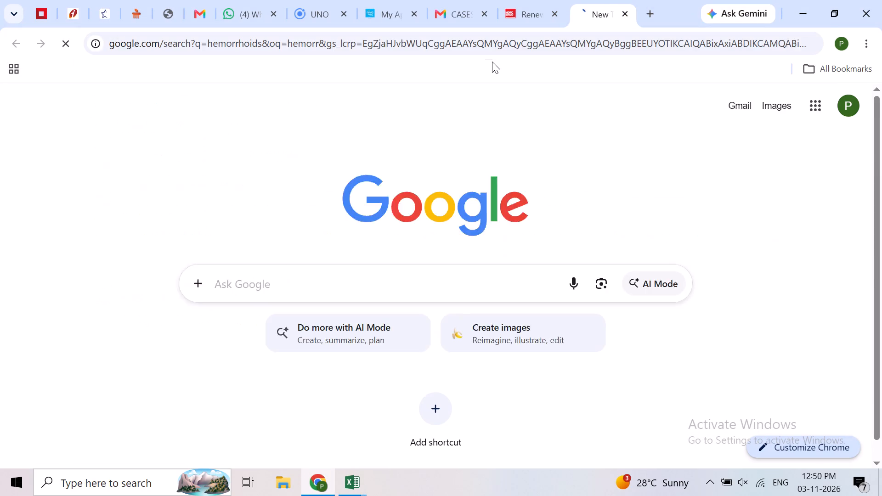
Read through the search overview of hemorrhoid types and close the search tab.
key(Down)
key(Down)
key(Down)
key(Down)
key(Down)
key(Down)
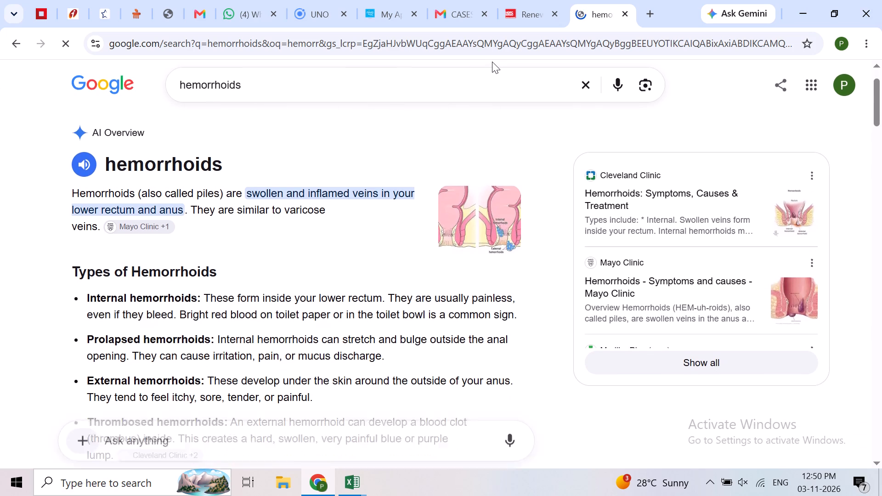
key(Up)
key(Up)
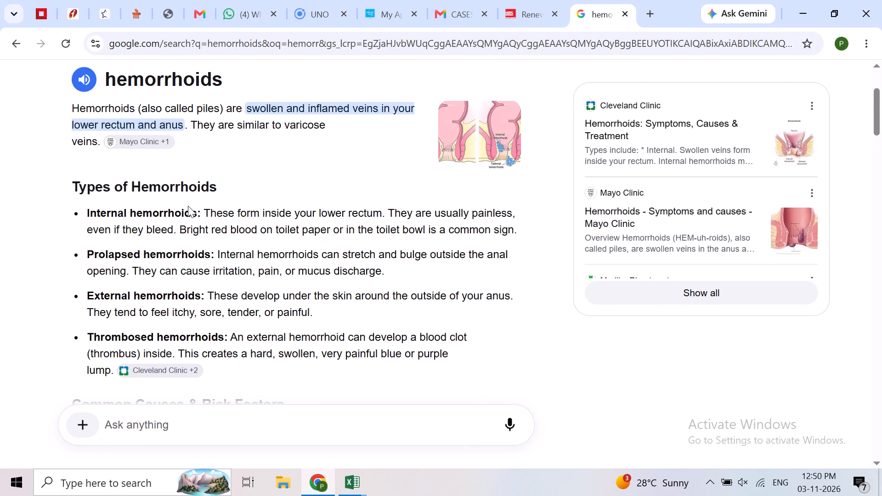
click(623, 13)
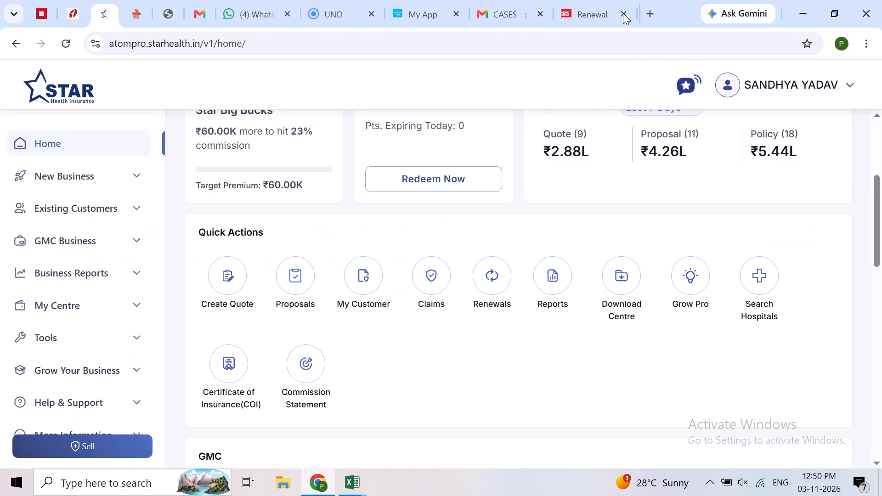
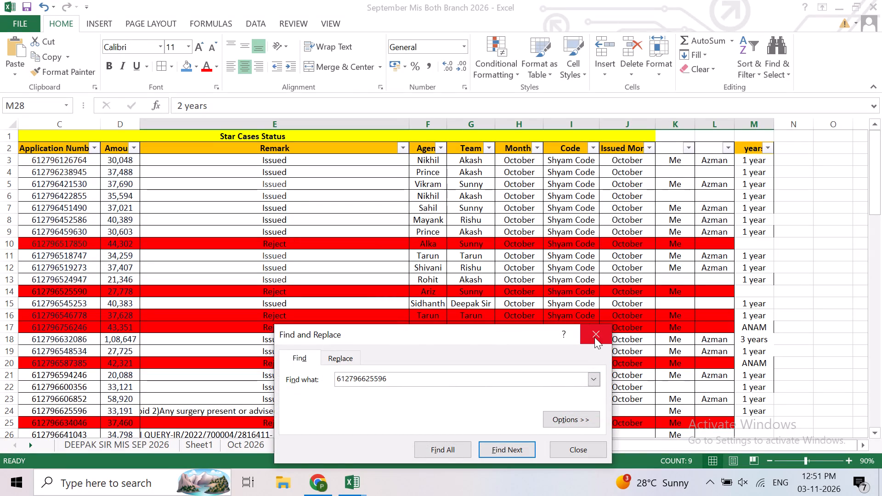
Close the Find and Replace dialog on the Star Cases Excel sheet.
click(594, 337)
scroll(456, 309, right, 6)
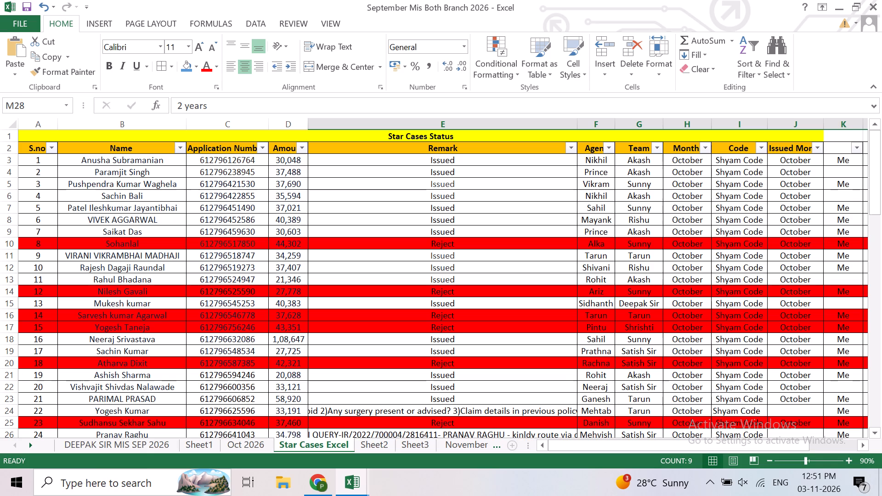
Search the Star Cases Excel sheet in the September Mis Both Branch 2026 workbook for the copied application number.
key(ctrl+f)
key(ctrl+v)
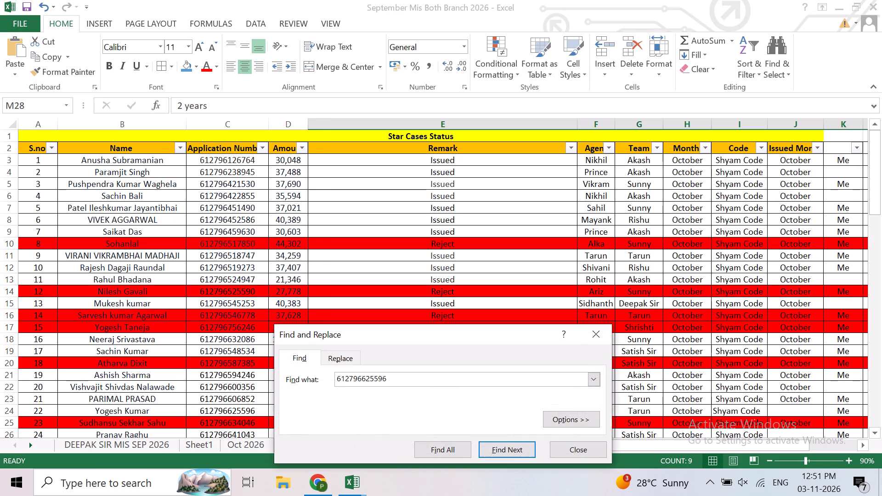
key(Return)
click(580, 220)
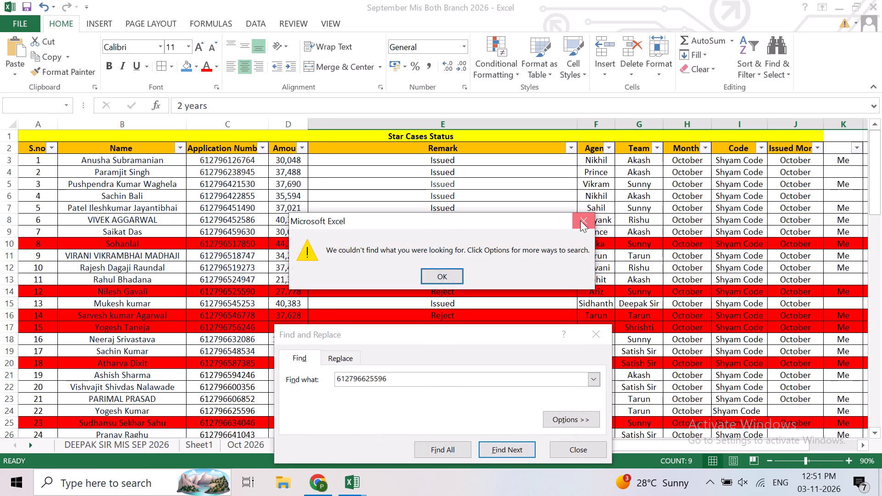
Close the application number search on the Star Cases Excel sheet.
click(607, 340)
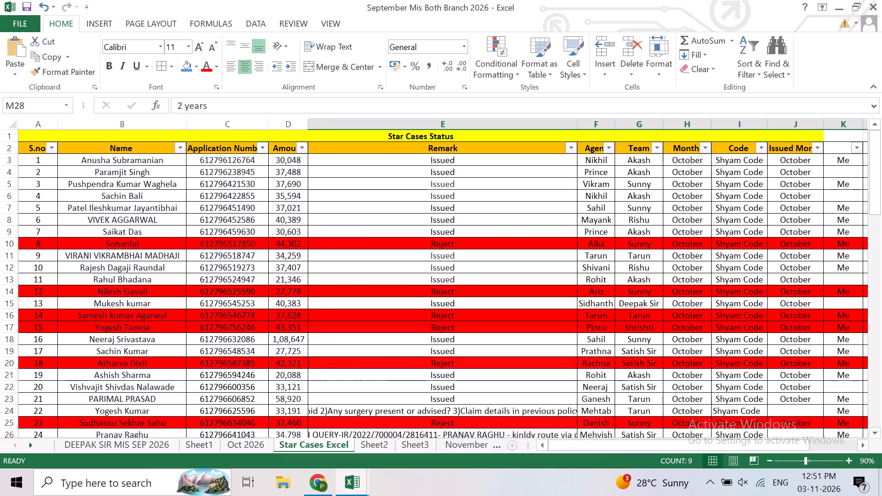
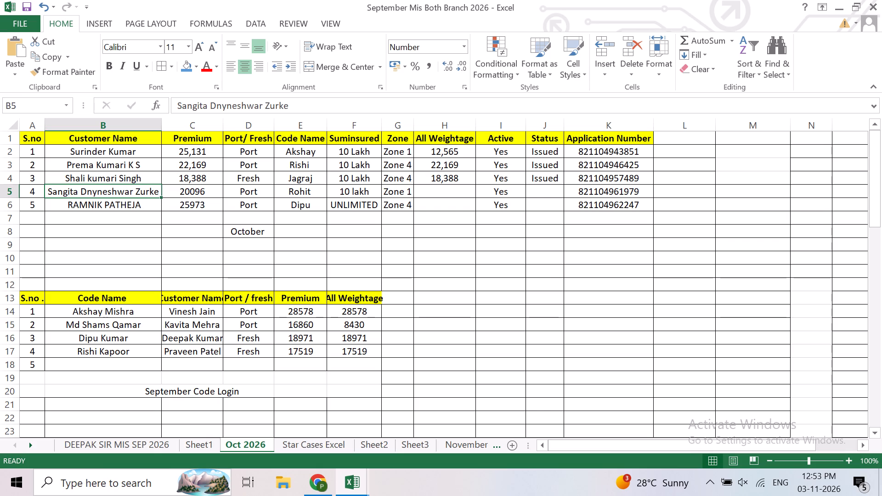
Review the S.no 4 case entry on the Oct 2026 sheet, checking its customer name, premium, port status, code name and sum insured.
key(Right)
key(Right)
key(Right)
key(Right)
key(Left)
key(Left)
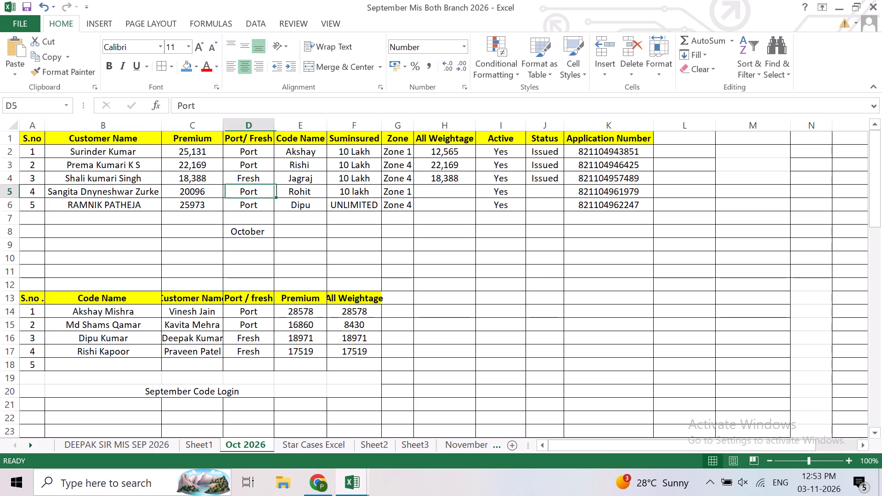
key(Left)
key(Left)
key(Left)
key(Right)
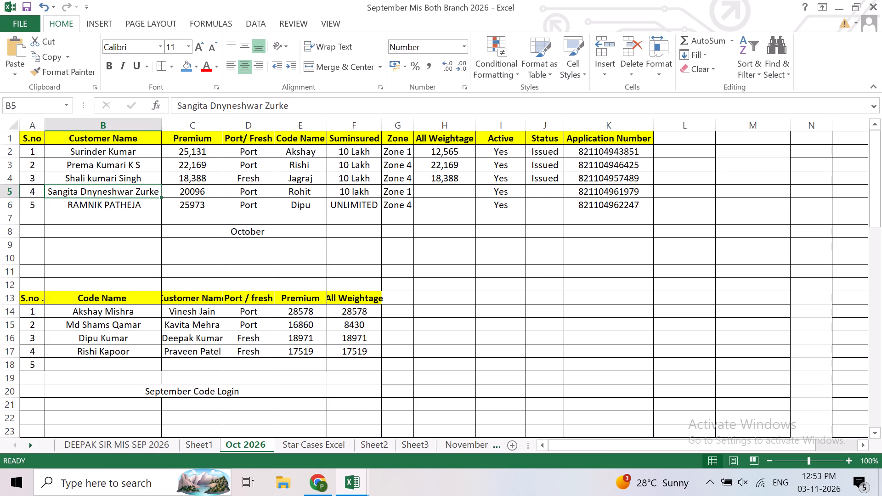
Examine the fourth customer's record on the Oct 2026 sheet, from the customer name across to the application number.
click(367, 194)
key(Right)
key(Right)
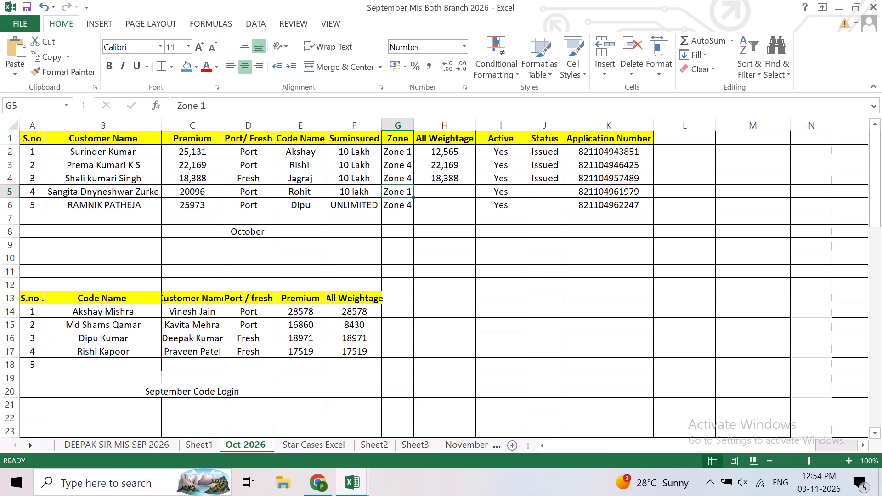
key(Right)
key(Right)
key(Right)
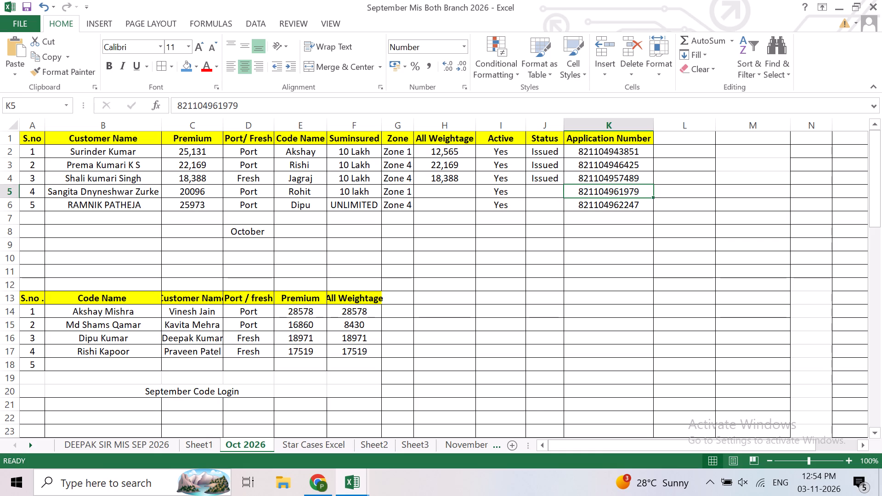
key(Left)
key(Left)
key(Left)
key(Left)
key(Left)
key(Left)
key(Left)
key(Left)
key(Left)
key(Left)
key(Left)
key(Left)
key(Right)
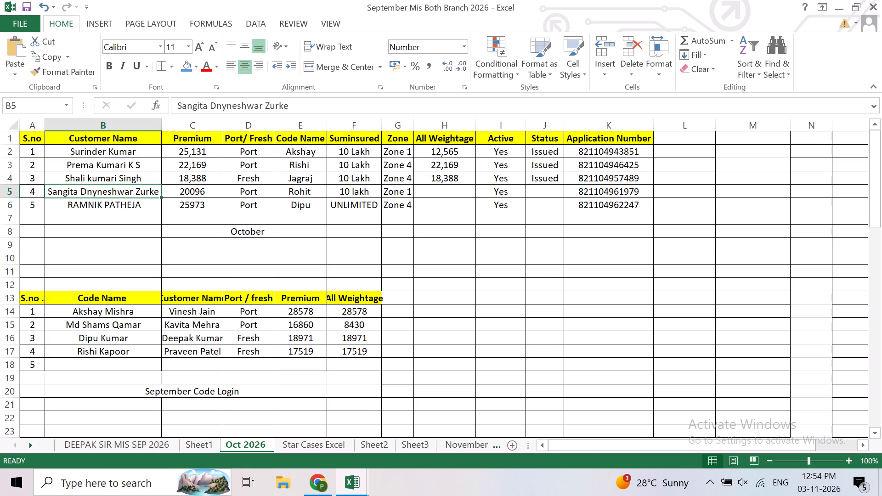
Save the September Mis Both Branch 2026 workbook.
key(ctrl+s)
Open the October label in cell D8 of the Oct 2026 sheet for editing.
click(270, 233)
double_click(270, 233)
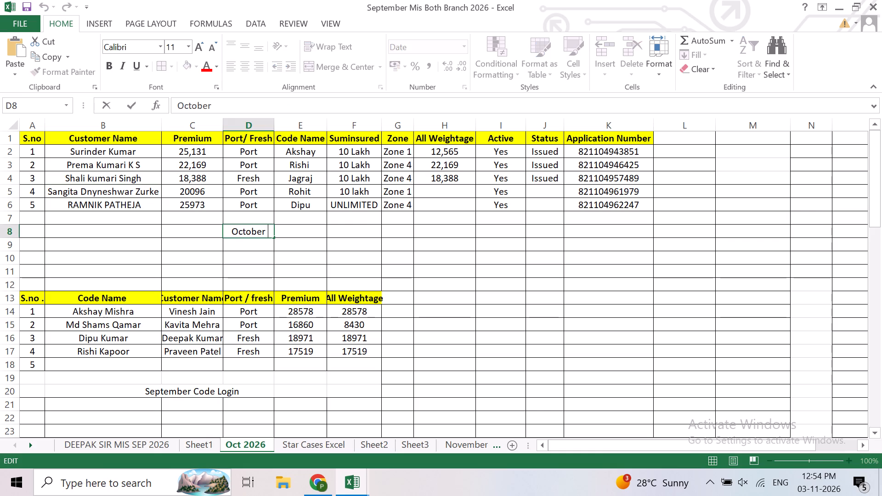
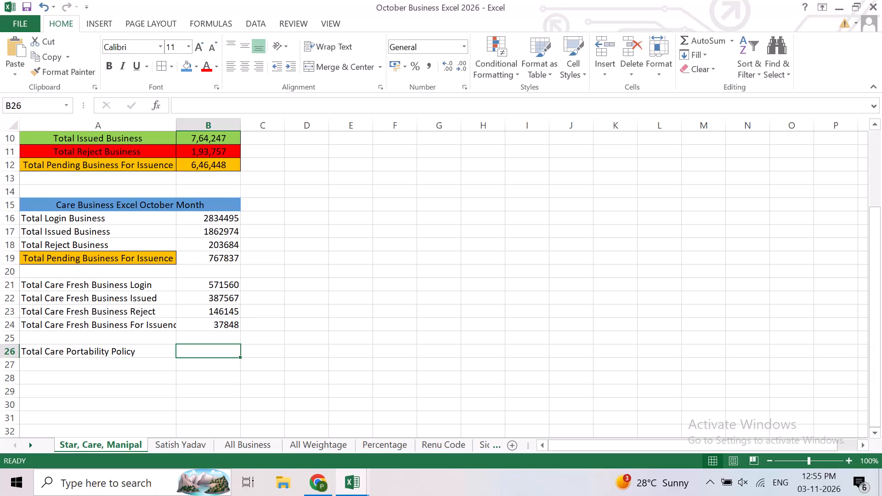
Change the label in cell A26 to "Total Care Portability Business Login".
double_click(153, 352)
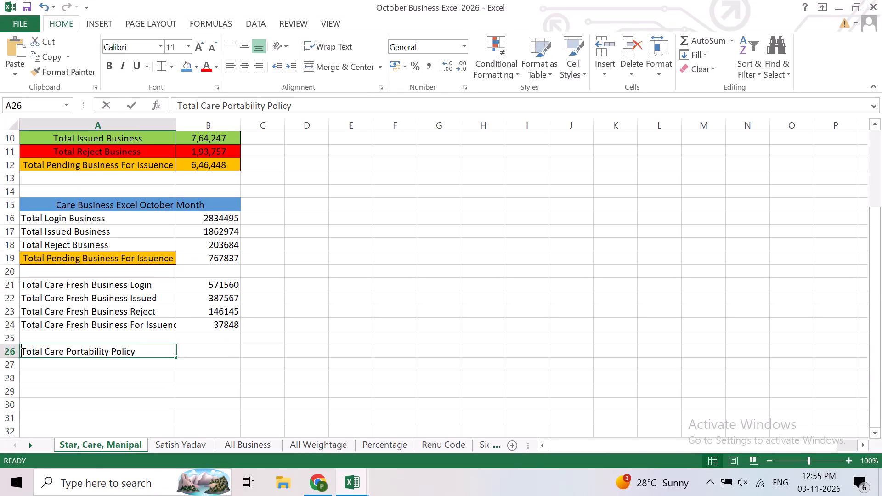
key(space)
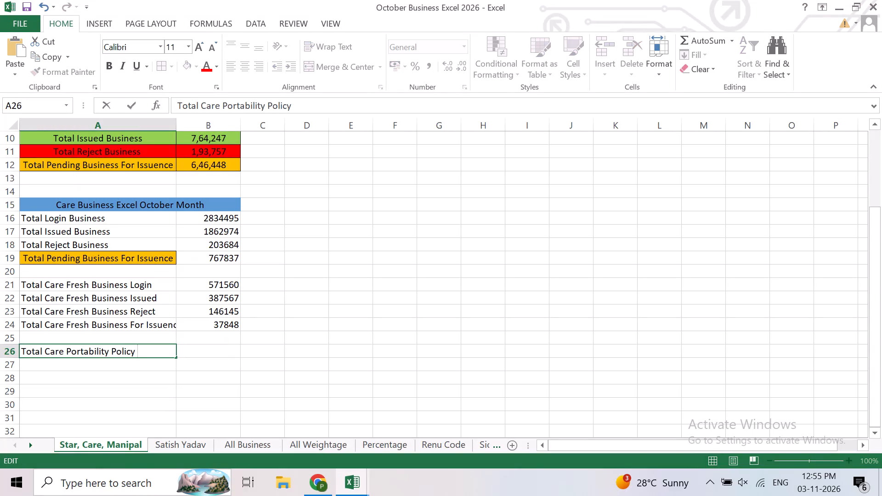
key(BackSpace)
key(BackSpace)
key(BackSpace)
key(BackSpace)
key(BackSpace)
key(BackSpace)
key(BackSpace)
key(BackSpace)
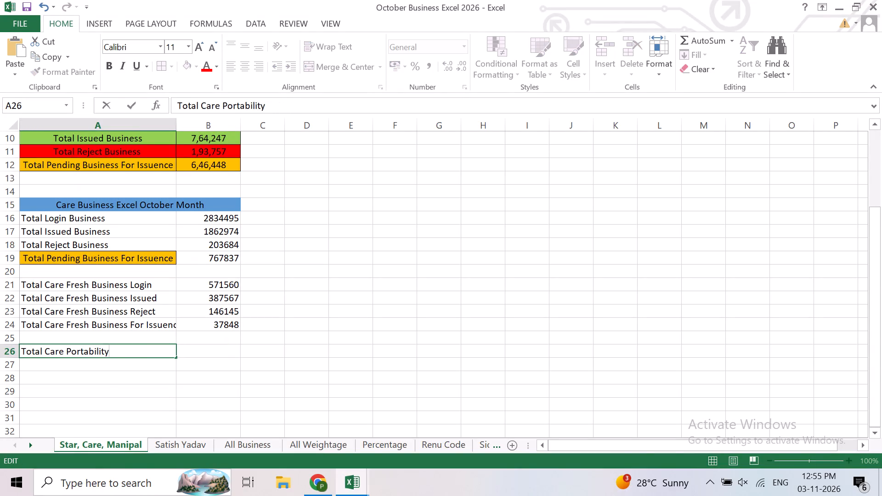
key(space)
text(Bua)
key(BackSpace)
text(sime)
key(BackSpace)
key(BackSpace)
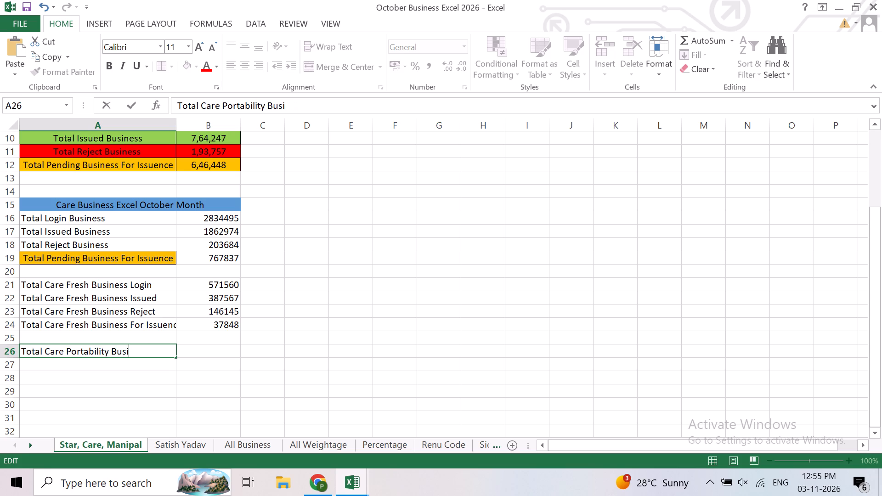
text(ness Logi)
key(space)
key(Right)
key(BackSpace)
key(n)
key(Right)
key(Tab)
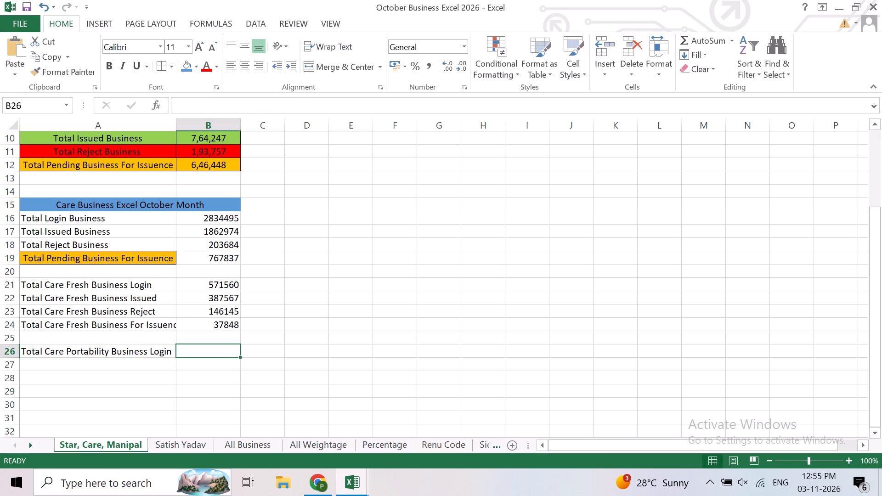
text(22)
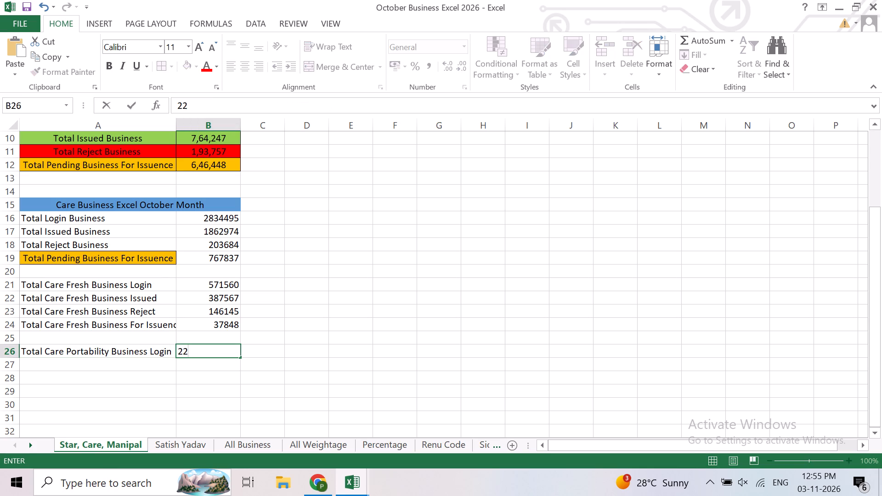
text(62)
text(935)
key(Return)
Copy the portability login label from cell A26 into cell A27.
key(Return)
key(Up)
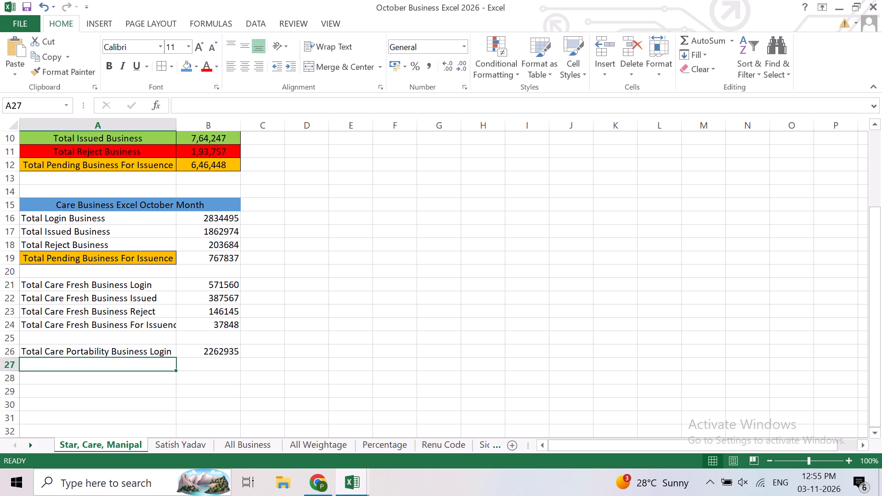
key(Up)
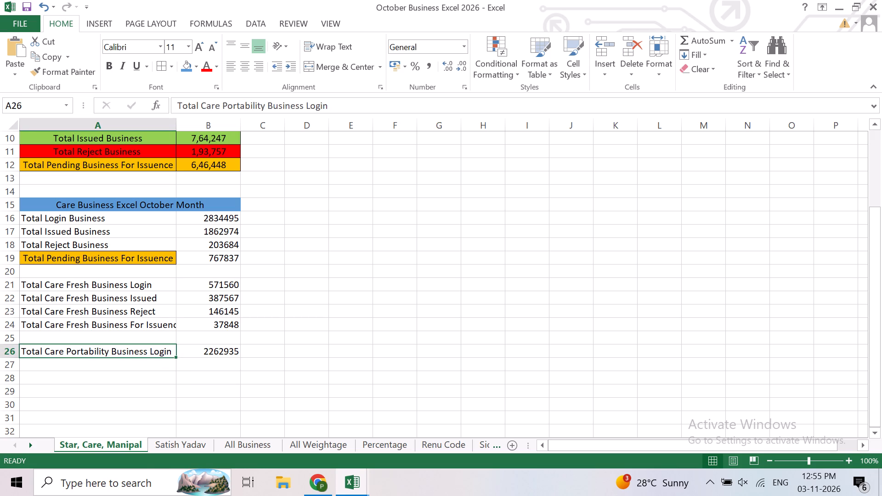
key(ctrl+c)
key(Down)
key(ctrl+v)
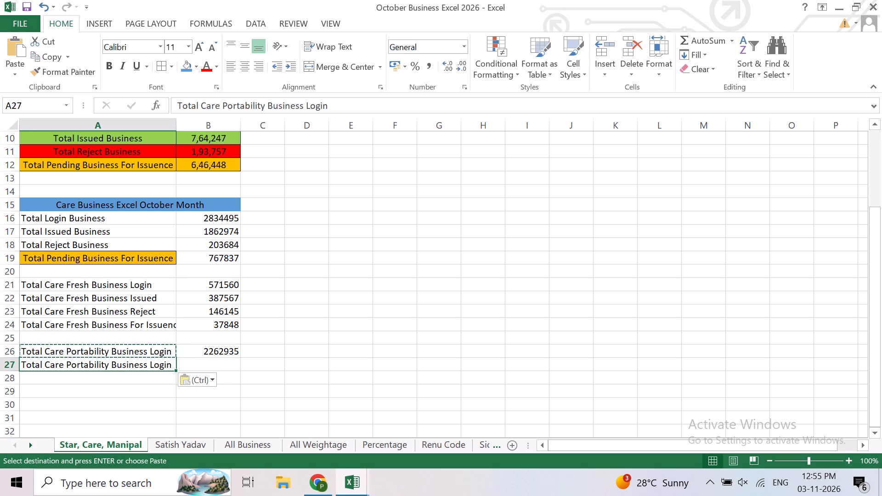
Change the copied label in cell A27 to "Total Care Portability Issued Business".
double_click(112, 365)
key(Right)
key(Right)
key(Right)
key(Right)
key(Right)
key(Right)
key(Right)
key(Right)
key(Right)
key(Right)
key(Right)
key(Right)
key(Right)
key(Right)
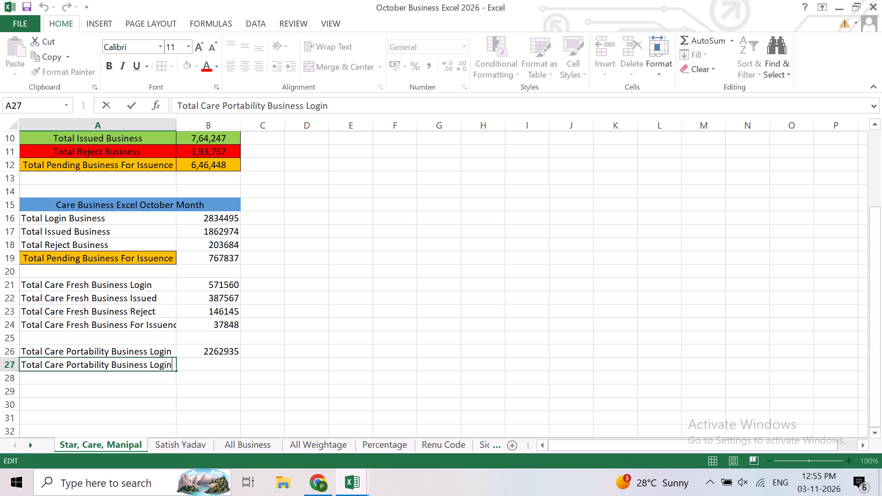
key(BackSpace)
key(BackSpace)
key(BackSpace)
key(BackSpace)
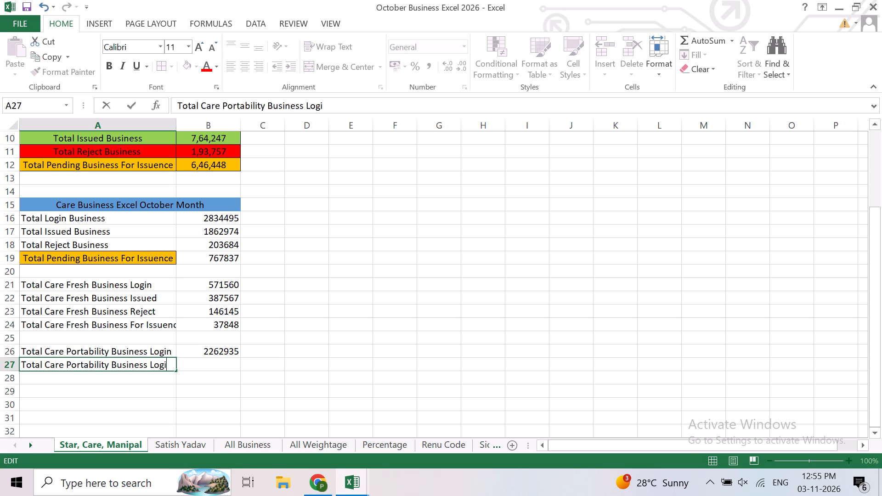
key(BackSpace)
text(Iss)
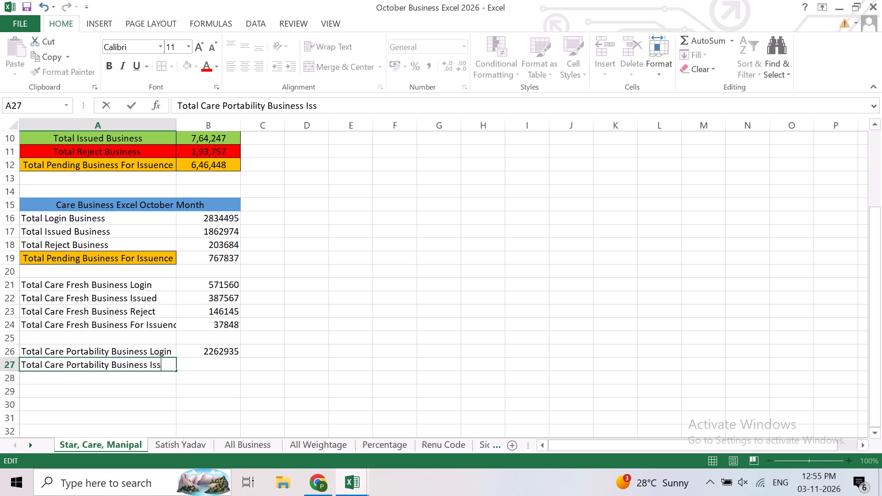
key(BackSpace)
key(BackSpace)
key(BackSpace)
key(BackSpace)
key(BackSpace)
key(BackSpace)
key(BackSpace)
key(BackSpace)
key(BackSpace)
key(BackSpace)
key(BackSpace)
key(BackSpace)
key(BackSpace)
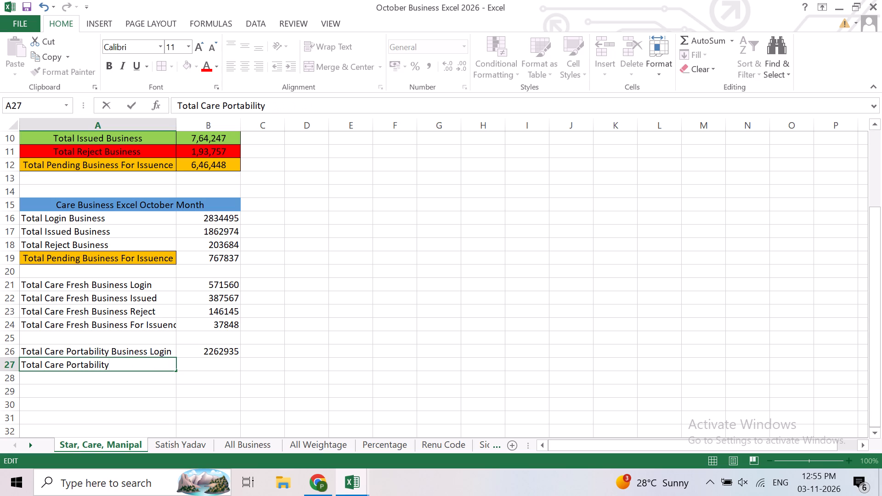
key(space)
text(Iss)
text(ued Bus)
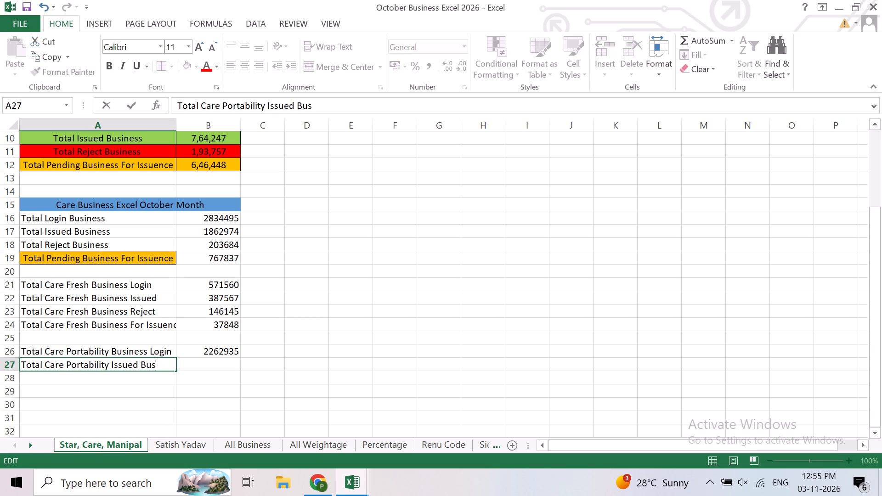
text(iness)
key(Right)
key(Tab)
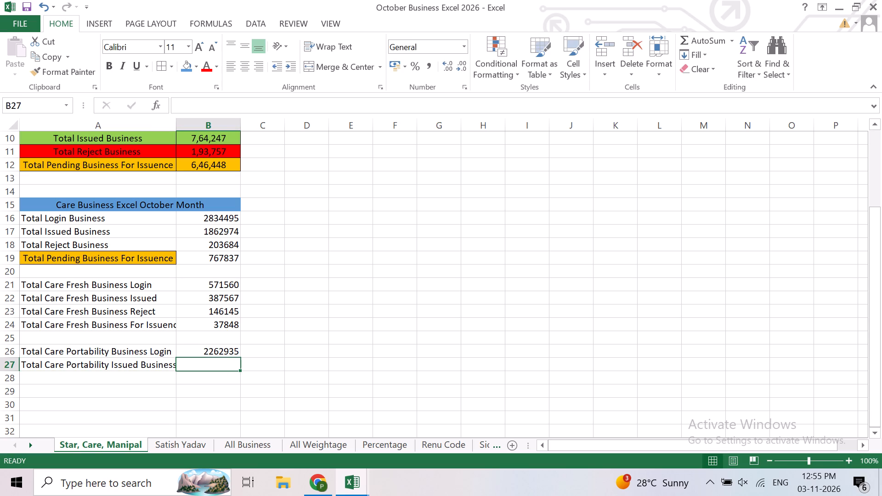
Enter 1475407 in cell B27 as the Care portability issued business.
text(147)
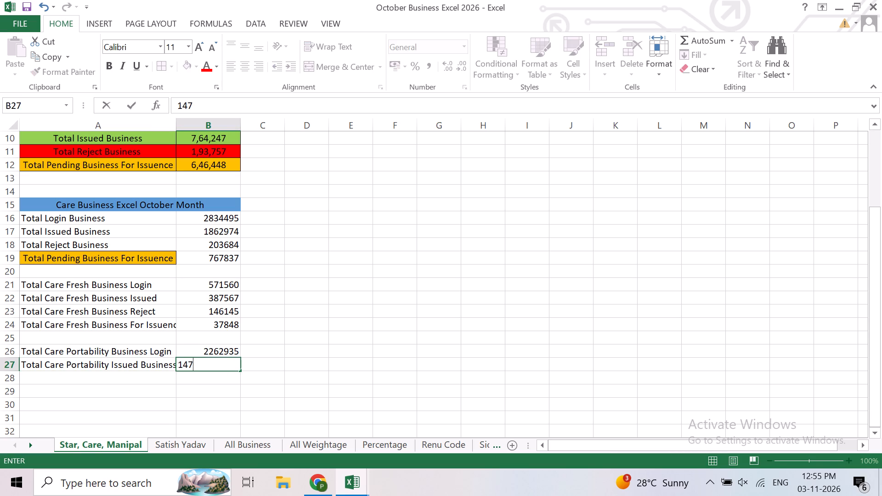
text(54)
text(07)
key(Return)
Reword the Care fresh issued label in cell A22 as "Total Care Fresh Issued Business".
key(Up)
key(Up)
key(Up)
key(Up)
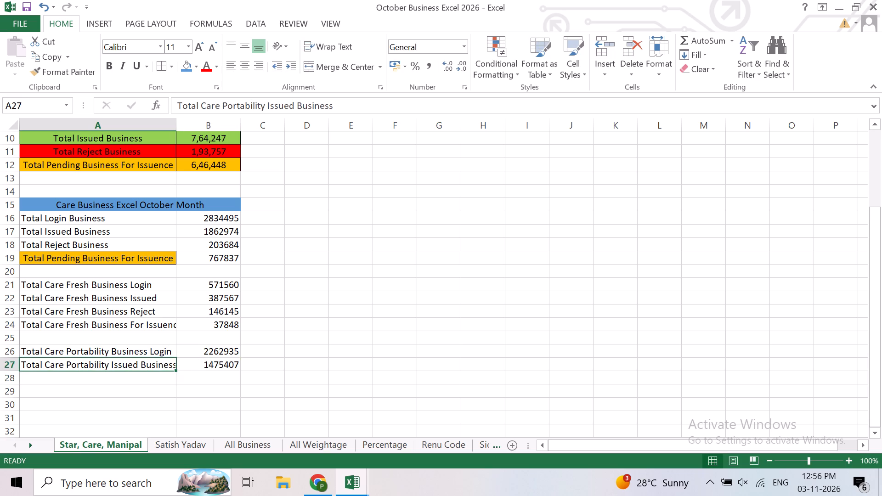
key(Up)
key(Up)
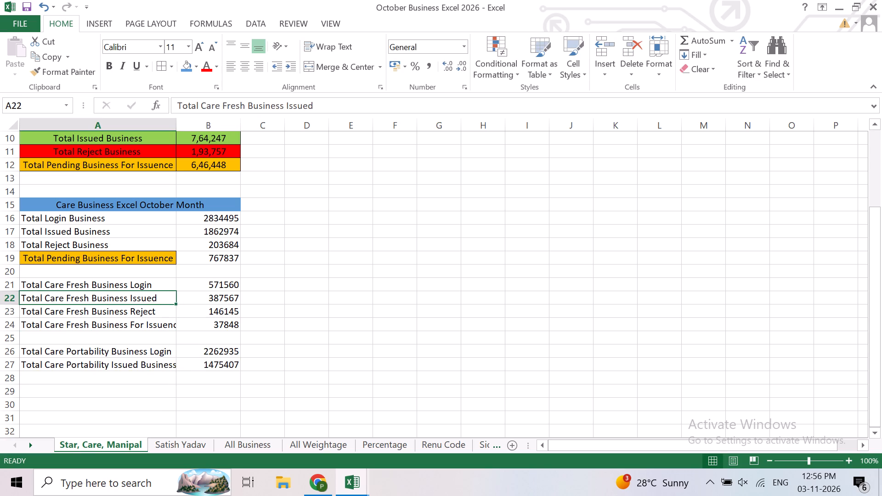
double_click(92, 299)
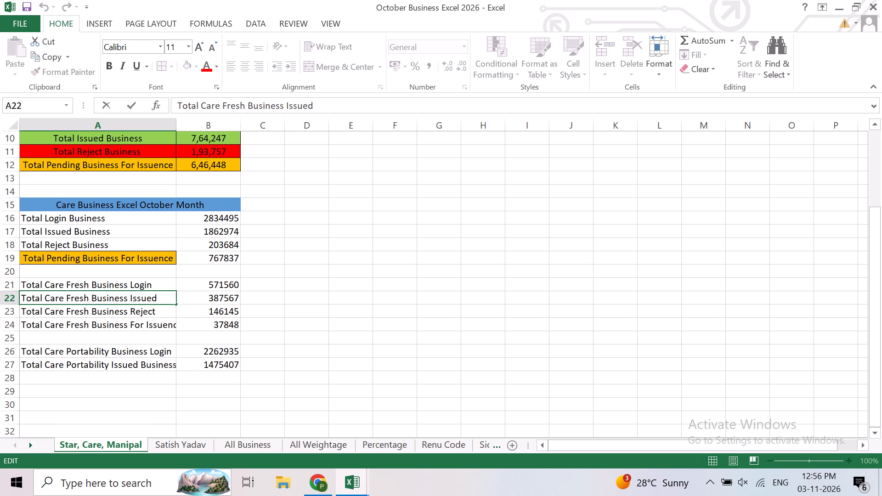
text(iss)
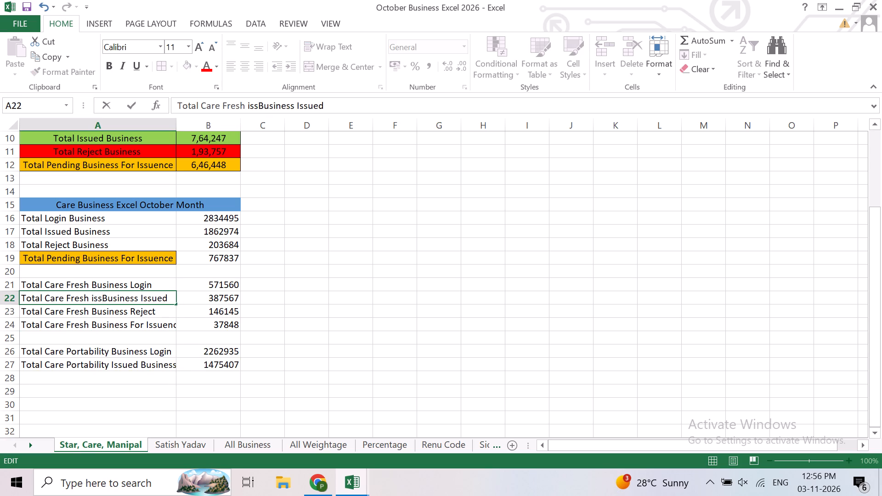
key(BackSpace)
key(BackSpace)
key(BackSpace)
text(Iss)
text(ued)
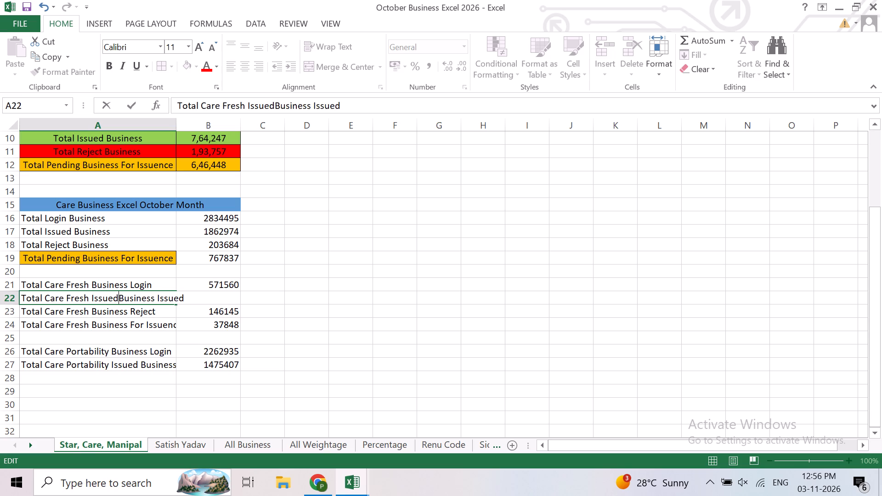
key(Right)
key(Left)
key(space)
key(Right)
key(Right)
key(Right)
key(Right)
key(Right)
key(Right)
key(Right)
key(Right)
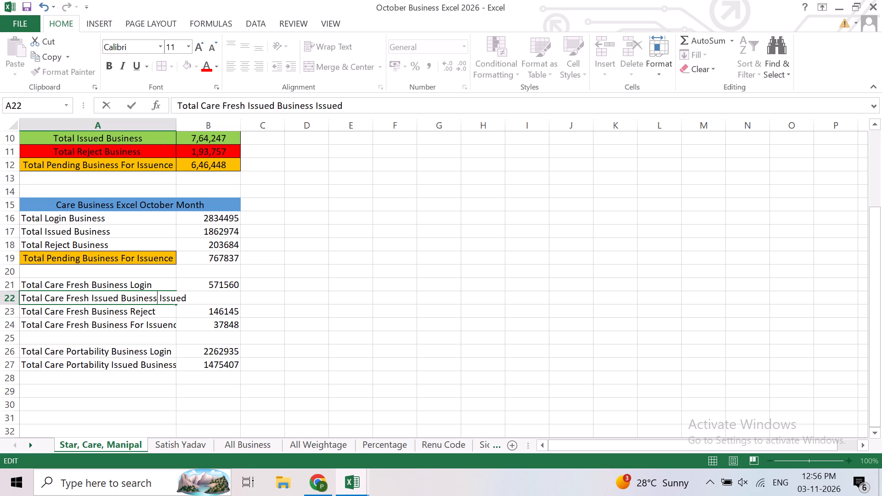
key(Delete)
key(Delete)
key(Delete)
key(Delete)
key(Delete)
key(Delete)
key(Delete)
key(Delete)
key(Delete)
key(Delete)
key(Delete)
key(Delete)
key(Delete)
key(Delete)
key(Delete)
key(Delete)
key(Delete)
key(Delete)
key(Delete)
Reword the Care fresh reject label in cell A23 as "Total Care Fresh Reject Business".
click(96, 310)
double_click(96, 310)
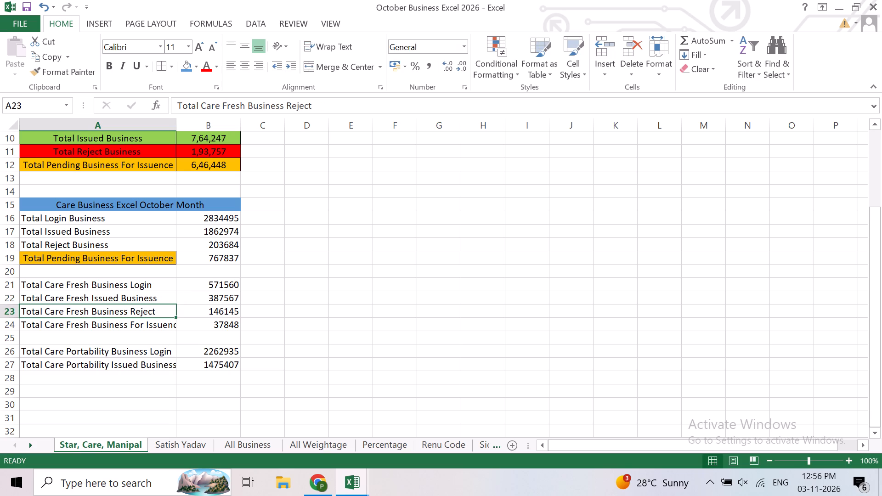
key(Left)
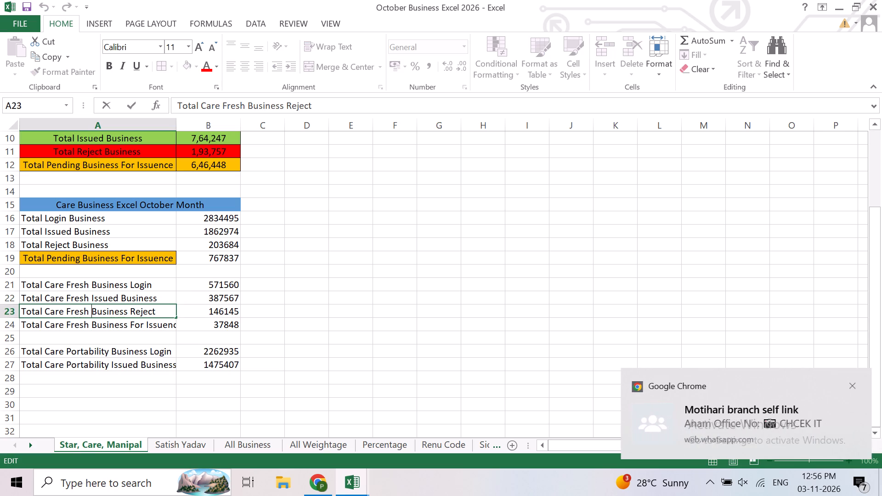
text(Reje)
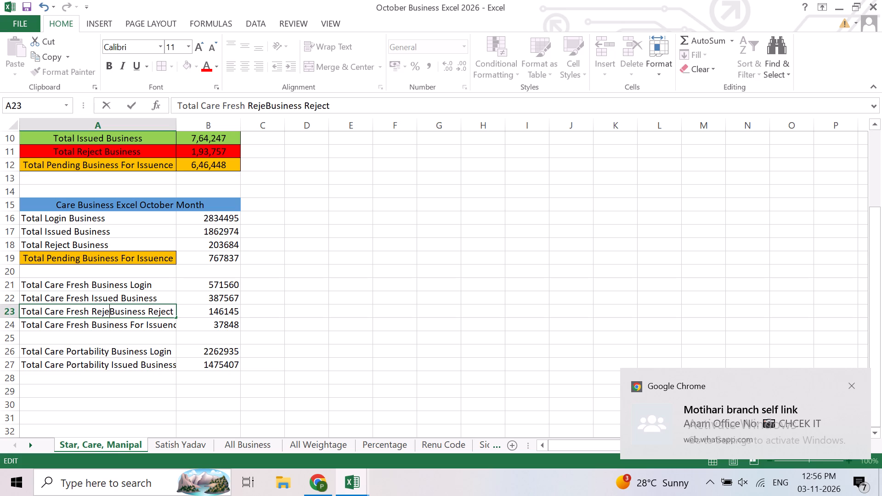
text(vt)
key(space)
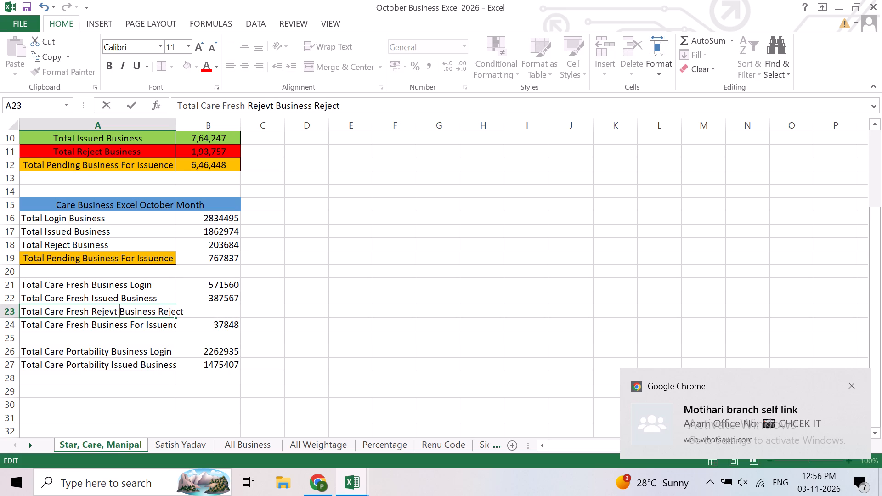
key(BackSpace)
key(BackSpace)
key(BackSpace)
text(ct)
key(space)
key(Right)
key(Right)
key(Right)
key(Right)
key(Right)
key(Right)
key(Right)
key(Right)
key(Right)
key(Right)
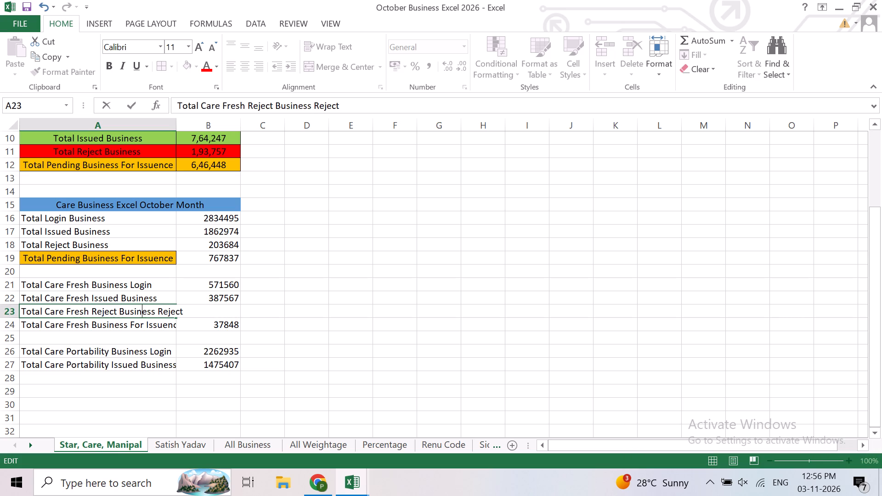
key(Left)
key(Left)
key(Delete)
key(Delete)
key(Delete)
key(Delete)
key(Delete)
key(Delete)
key(Delete)
key(Delete)
key(Delete)
key(Delete)
key(Delete)
key(Delete)
key(Delete)
key(Delete)
key(Delete)
key(Delete)
key(Delete)
key(Delete)
key(Delete)
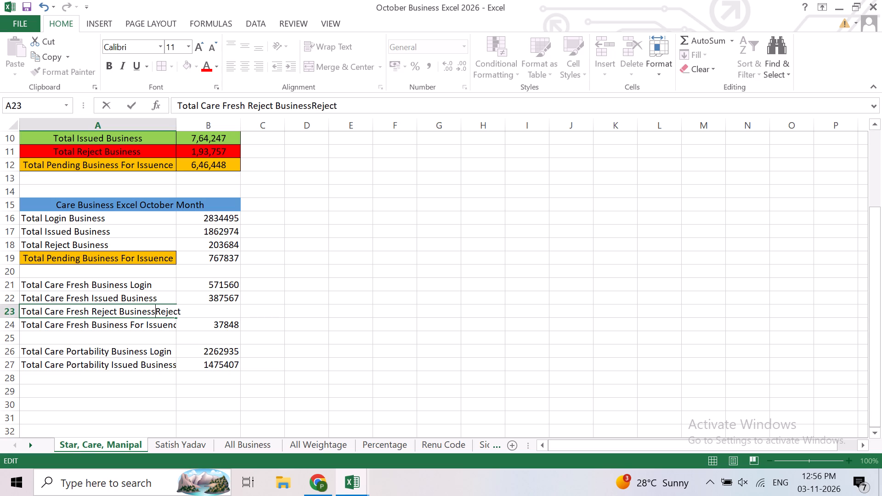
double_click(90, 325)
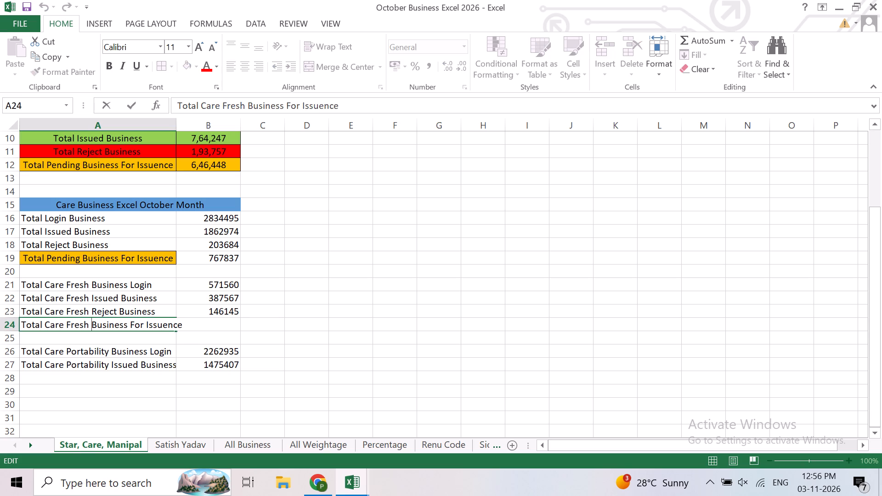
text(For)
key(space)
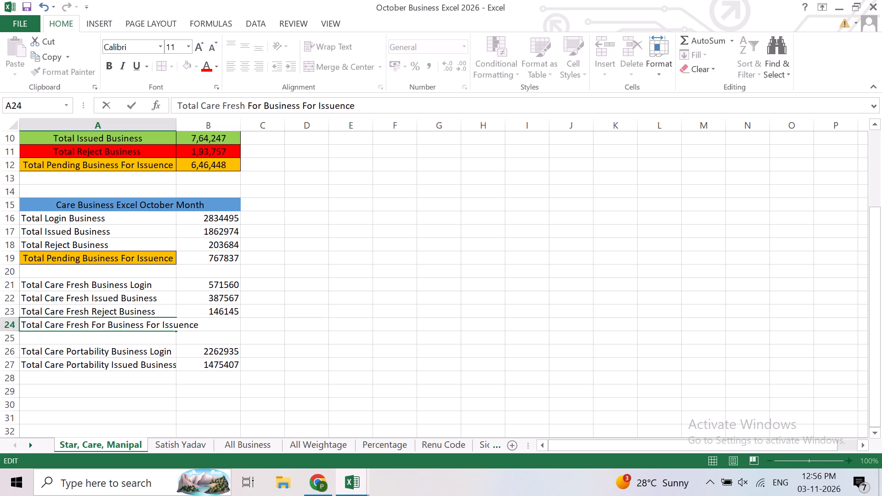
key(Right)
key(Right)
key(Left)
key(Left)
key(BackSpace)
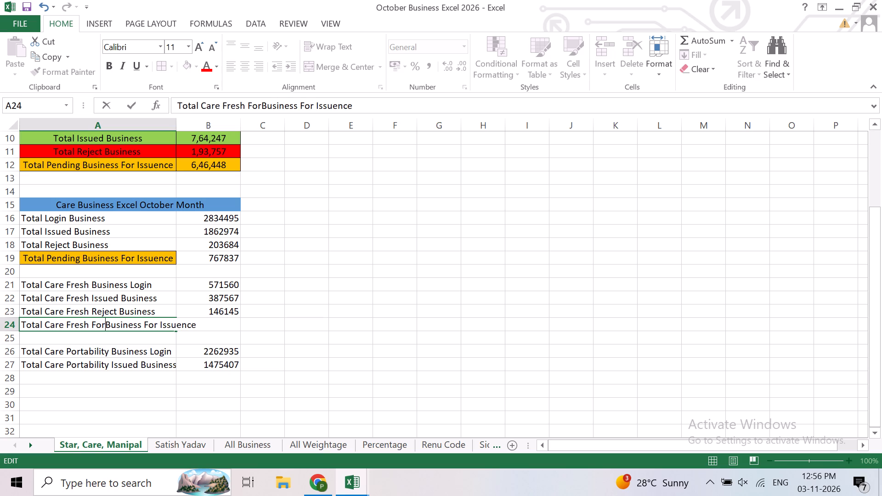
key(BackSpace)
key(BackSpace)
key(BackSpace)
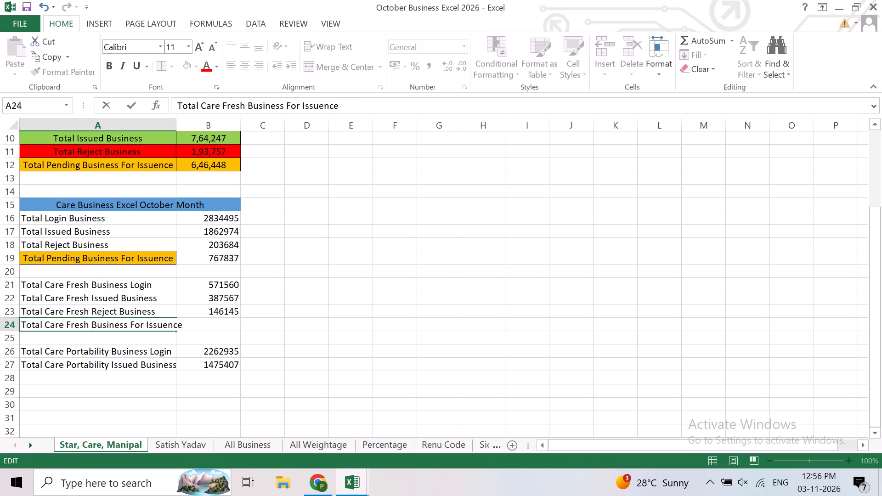
Enter the label "Total Care Portability Reject Business" in cell A28.
click(171, 382)
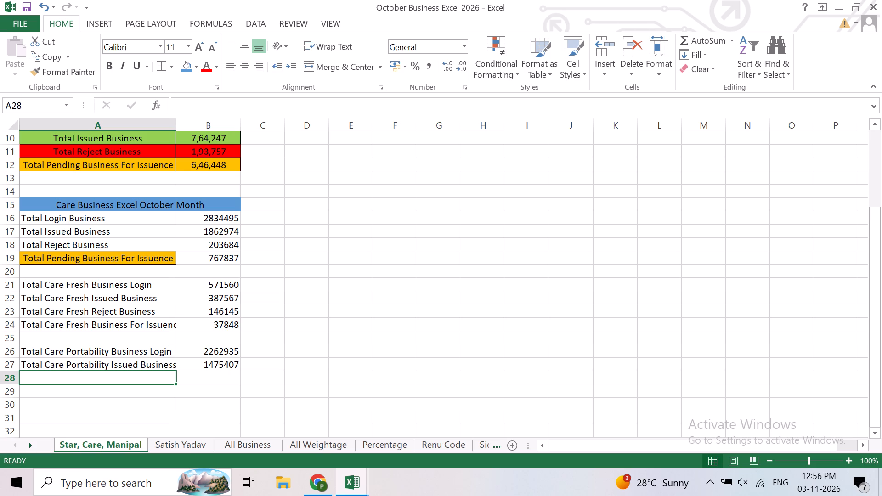
text(Total Care)
key(space)
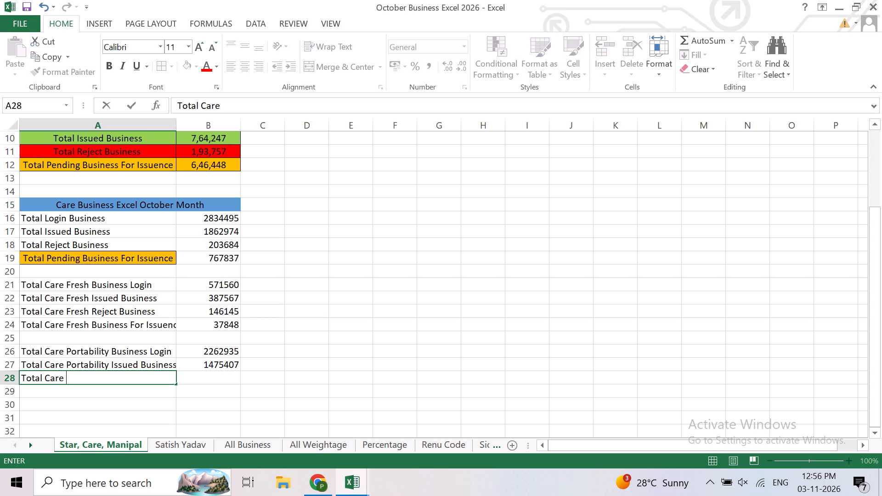
text(porta)
key(BackSpace)
key(BackSpace)
key(BackSpace)
key(BackSpace)
key(BackSpace)
text(Porta)
text(bility)
key(space)
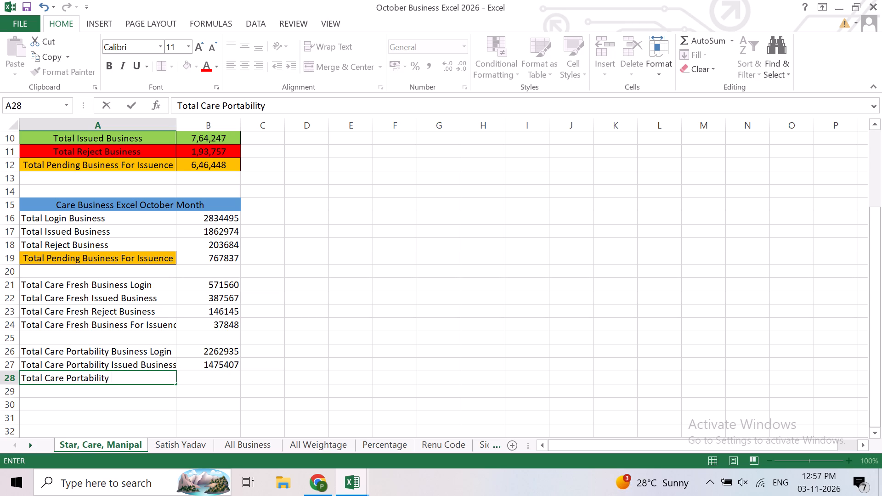
text(Re)
text(ject)
key(space)
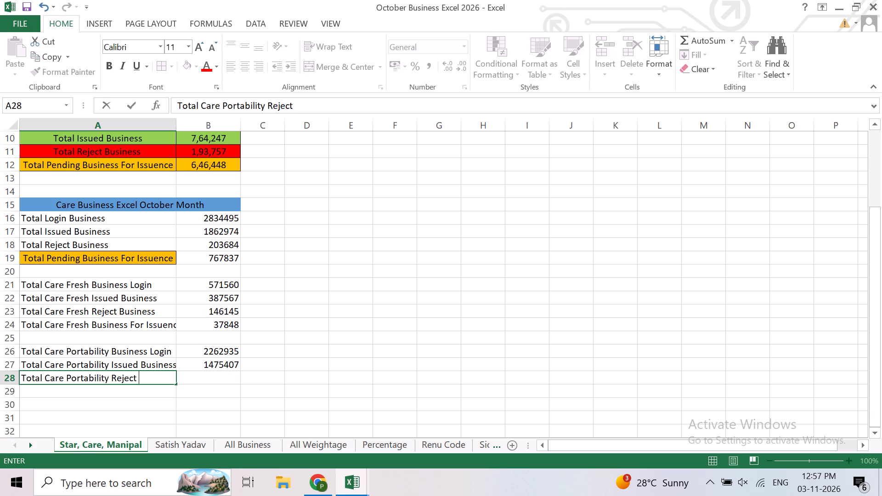
text(Business)
key(Right)
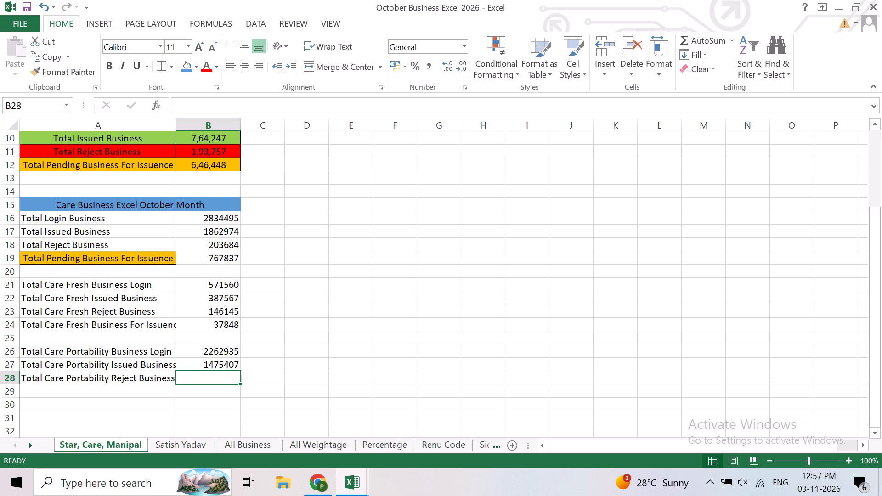
Enter 57539 in cell B28 as the Care portability reject business.
key(5)
key(7)
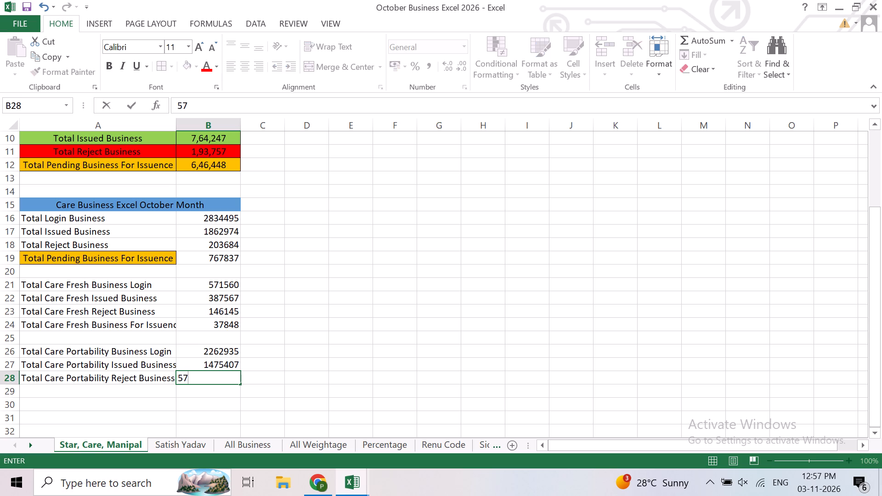
text(539)
key(Return)
Copy the Care fresh pending-issuance label from cell A24 into cell A29.
key(Left)
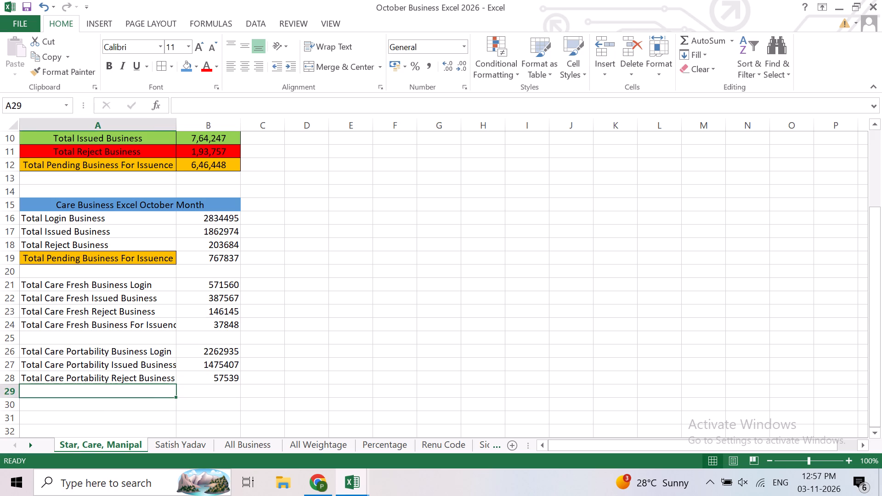
key(Up)
key(Up)
key(Up)
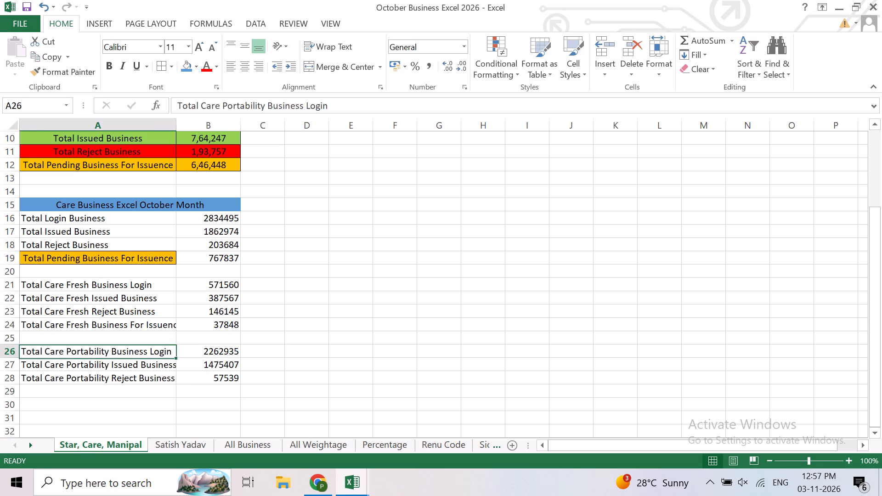
key(Up)
key(Up)
key(ctrl+c)
key(ctrl+Down)
key(Down)
key(Down)
key(Down)
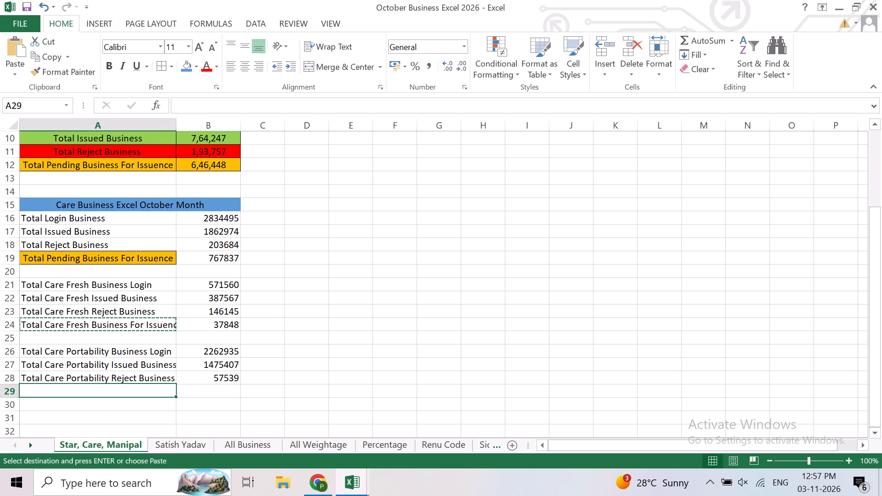
key(ctrl+v)
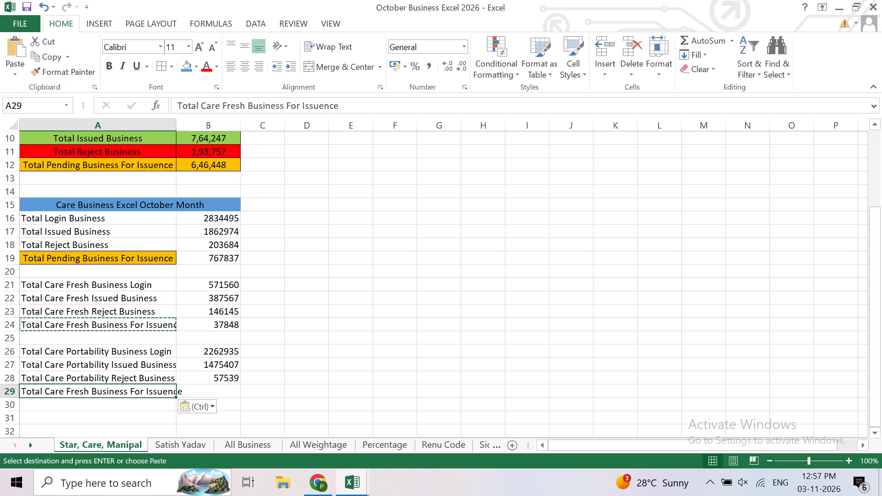
Change the copied label in cell A29 to "Total Care Portability Business For Issuence".
double_click(86, 389)
key(Right)
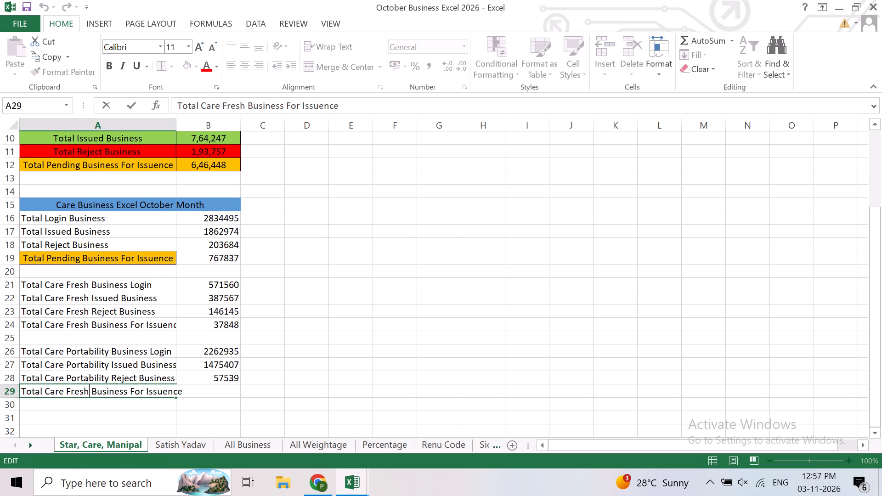
key(Right)
key(backslash)
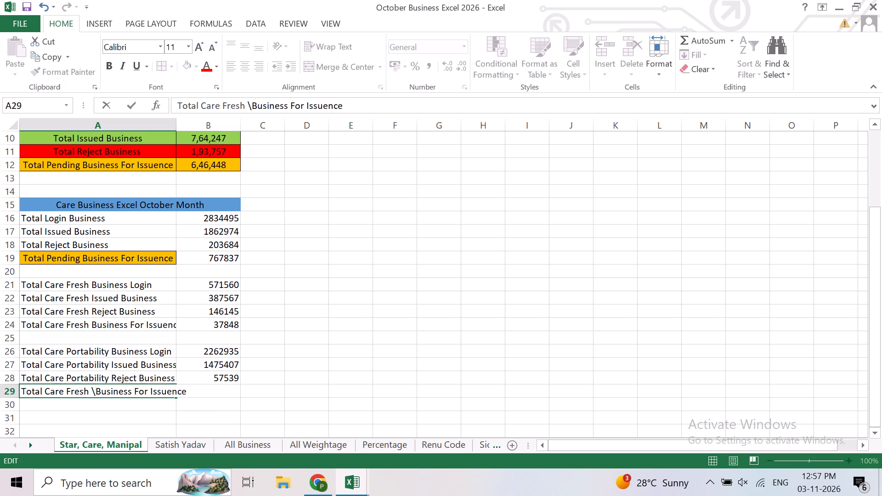
key(BackSpace)
key(BackSpace)
key(BackSpace)
key(BackSpace)
key(BackSpace)
key(BackSpace)
key(BackSpace)
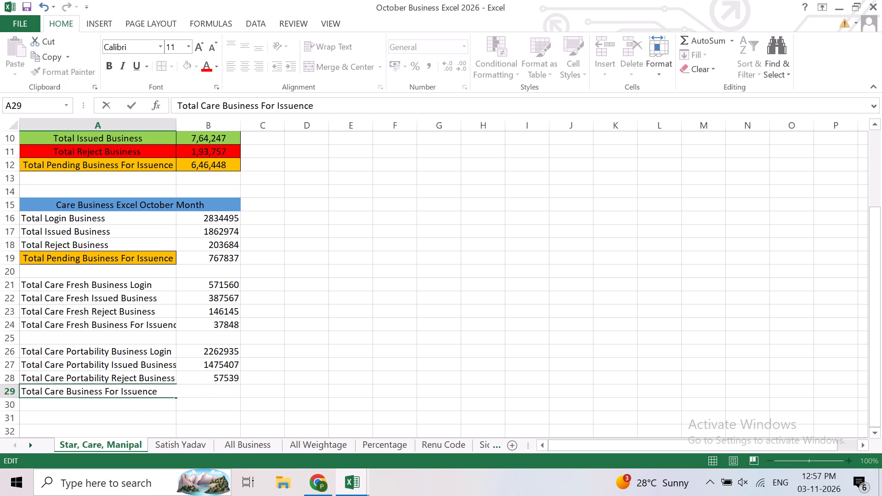
key(p)
key(BackSpace)
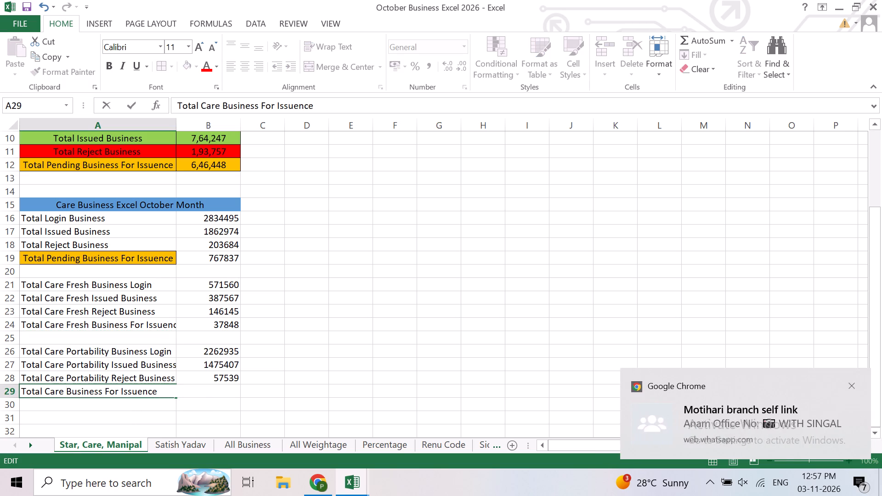
key(shift+p)
text(ortab)
text(ility)
key(space)
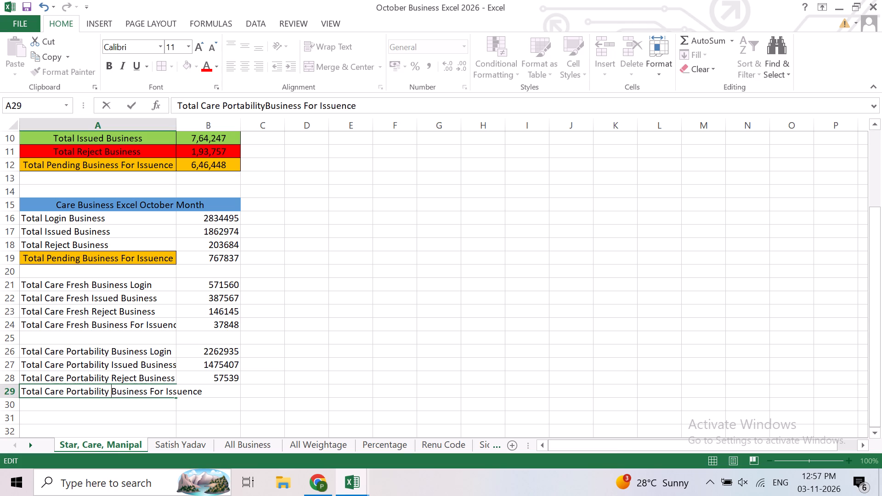
click(211, 390)
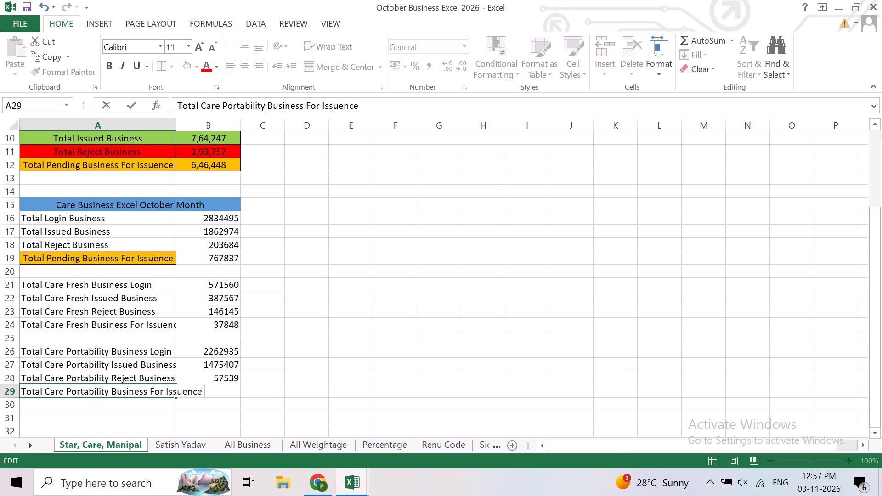
click(221, 392)
click(330, 414)
Enter 729989 in cell B29 as the Care portability business for issuance.
click(218, 389)
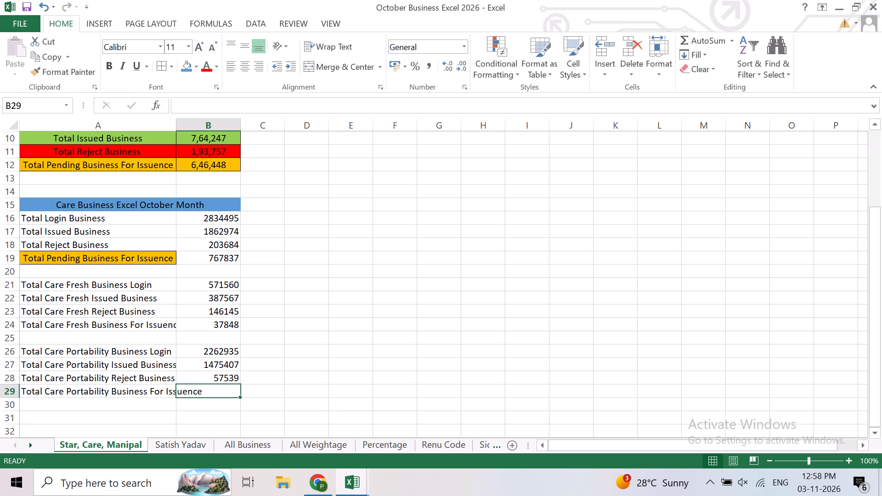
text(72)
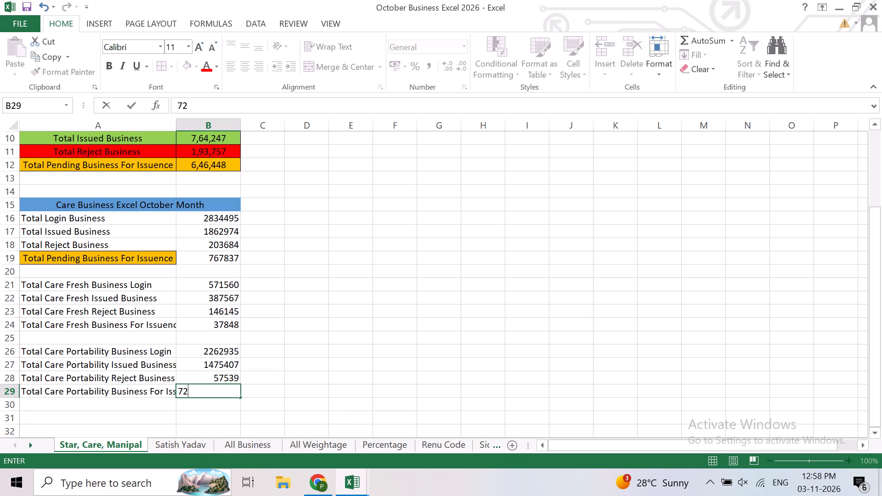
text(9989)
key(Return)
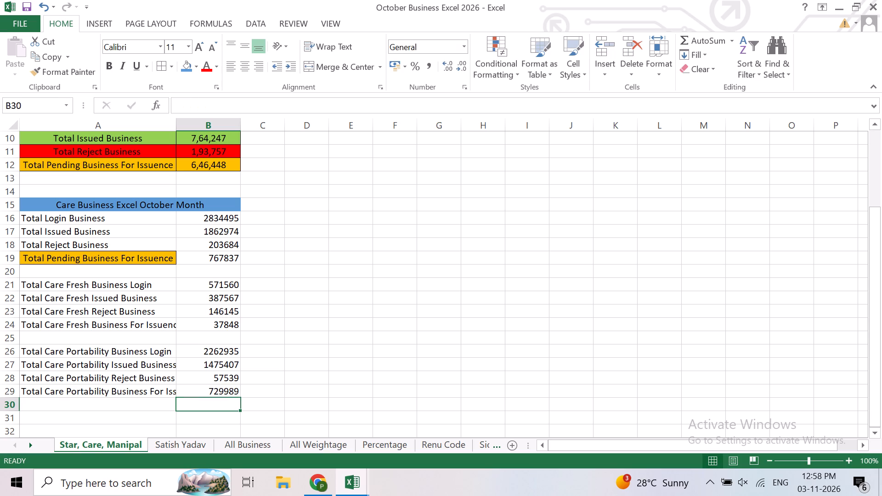
Save the October business workbook.
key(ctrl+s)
Center-align the whole Care business summary in A15:B29, labels and figures included.
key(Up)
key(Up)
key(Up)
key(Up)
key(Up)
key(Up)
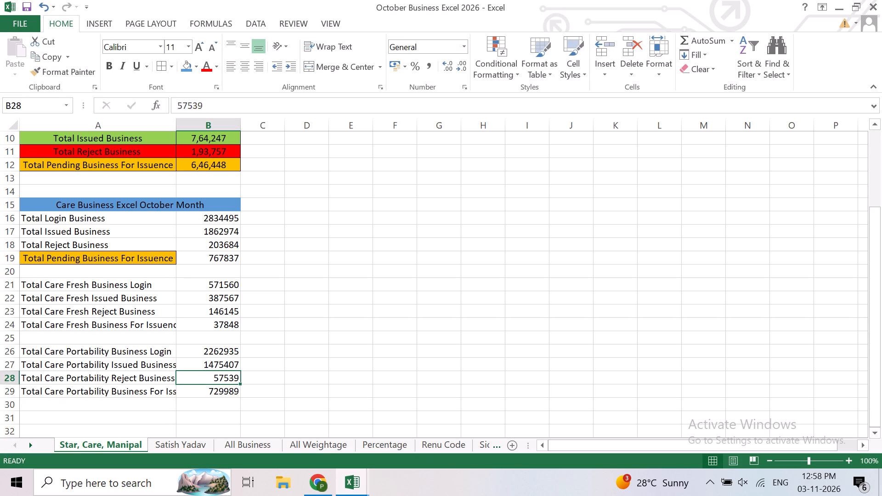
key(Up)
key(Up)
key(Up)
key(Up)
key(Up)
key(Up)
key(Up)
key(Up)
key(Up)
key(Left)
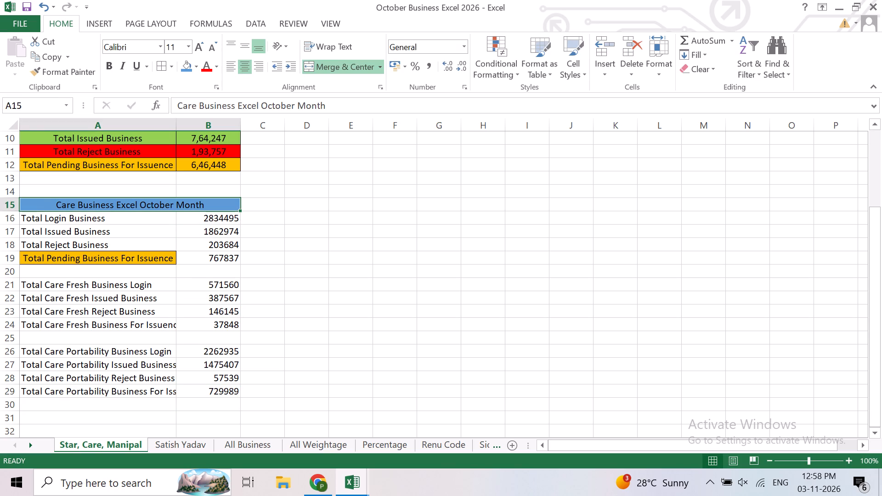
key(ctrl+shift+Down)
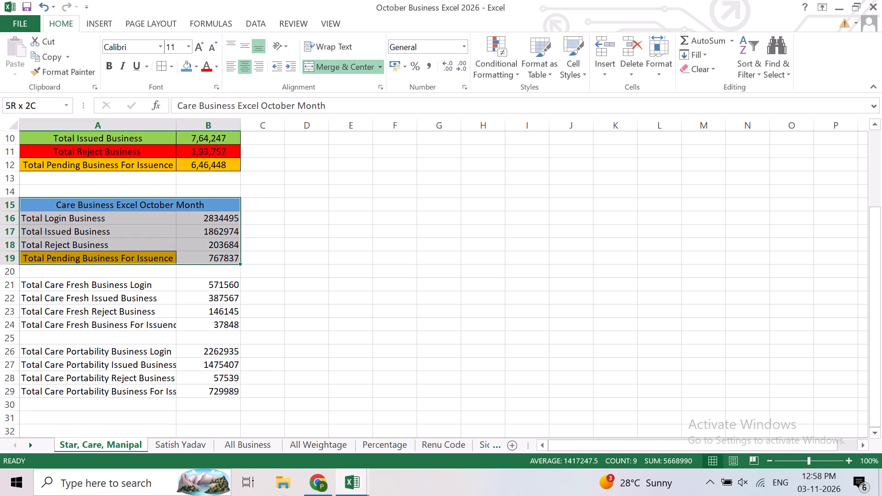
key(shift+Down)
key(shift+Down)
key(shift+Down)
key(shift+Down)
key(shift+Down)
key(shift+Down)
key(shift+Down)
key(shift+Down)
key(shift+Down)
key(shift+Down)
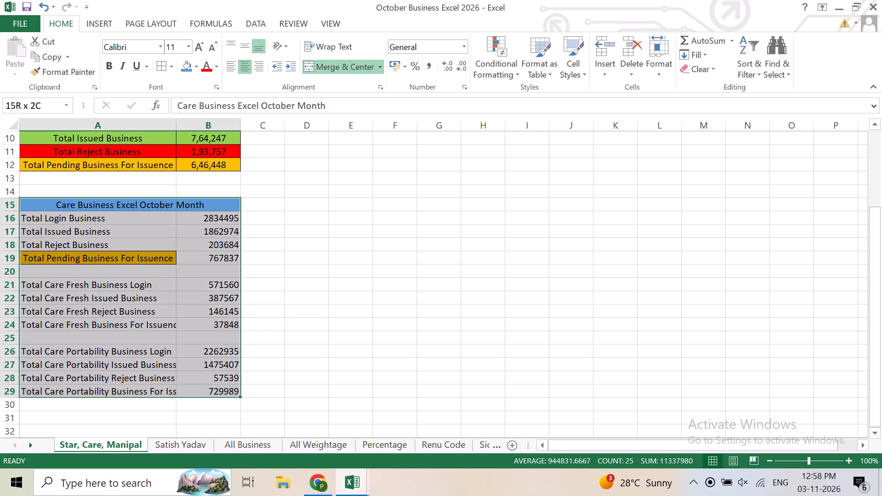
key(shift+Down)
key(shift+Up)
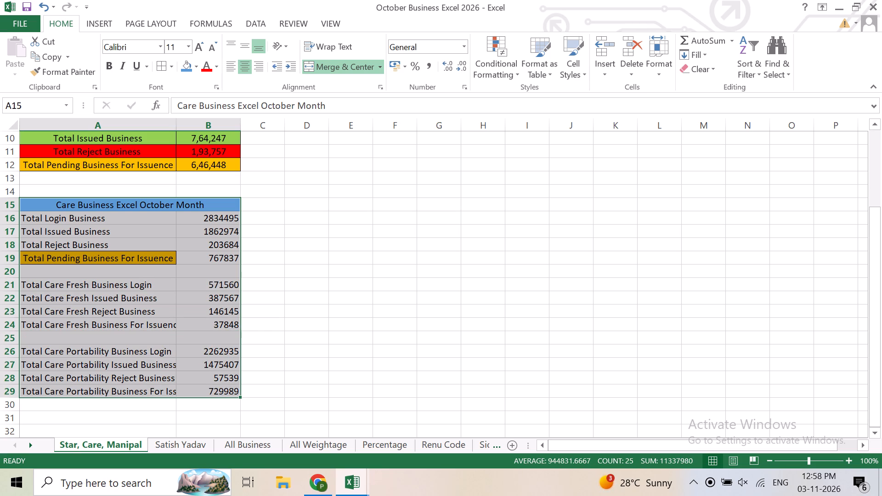
click(243, 69)
click(243, 69)
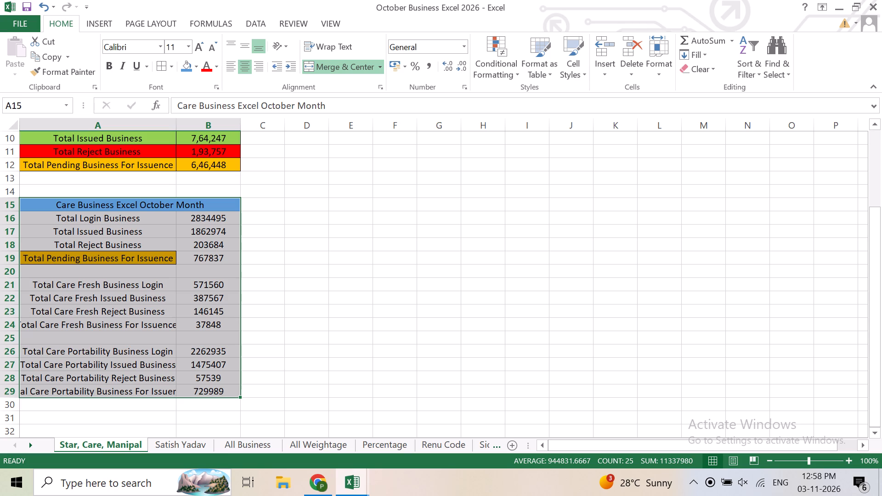
click(356, 274)
Fill the three Care issuance rows, A19:B19, A24:B24 and A29:B29, with standard orange.
drag(141, 259, 215, 256)
click(197, 70)
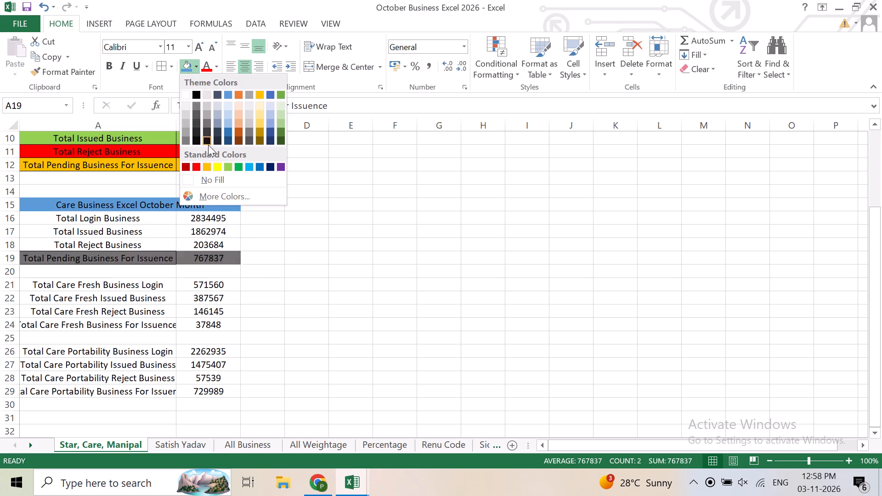
click(208, 165)
drag(86, 327, 179, 327)
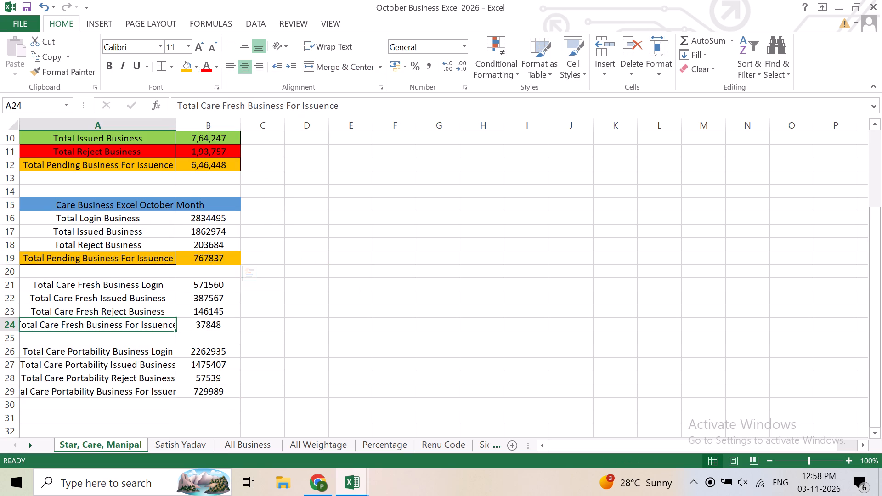
drag(179, 327, 195, 327)
click(189, 67)
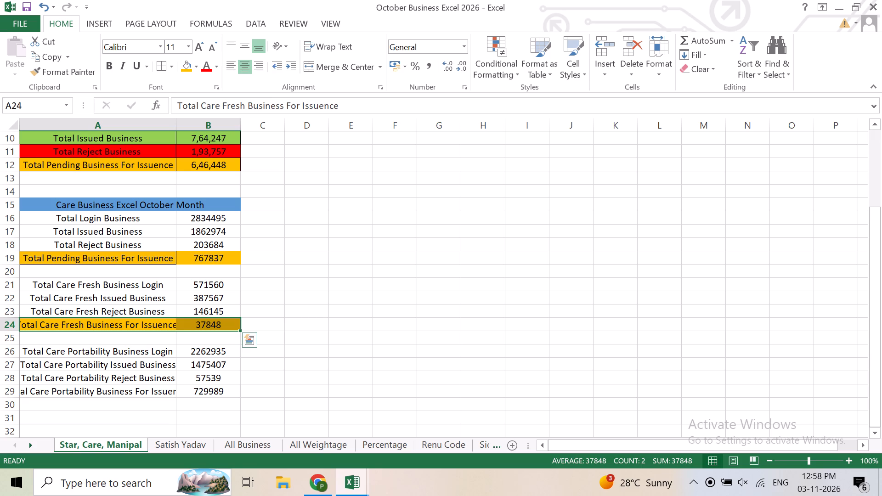
drag(102, 390, 200, 392)
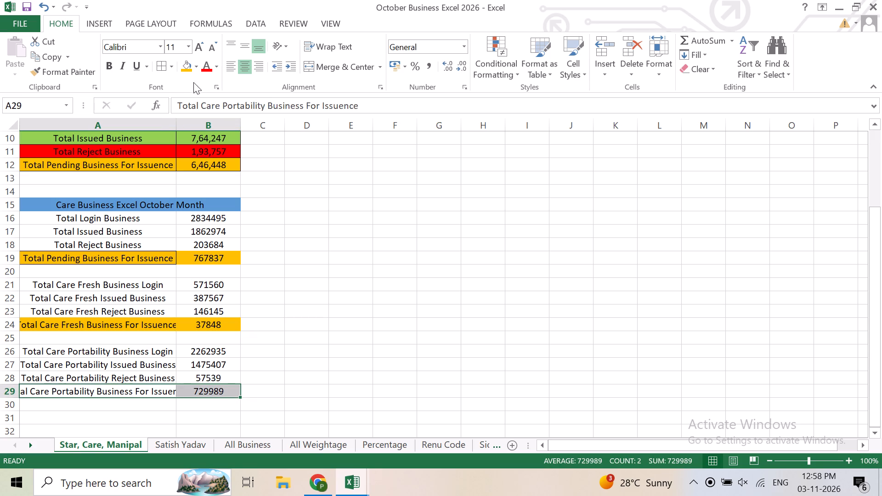
click(186, 74)
click(186, 72)
click(306, 349)
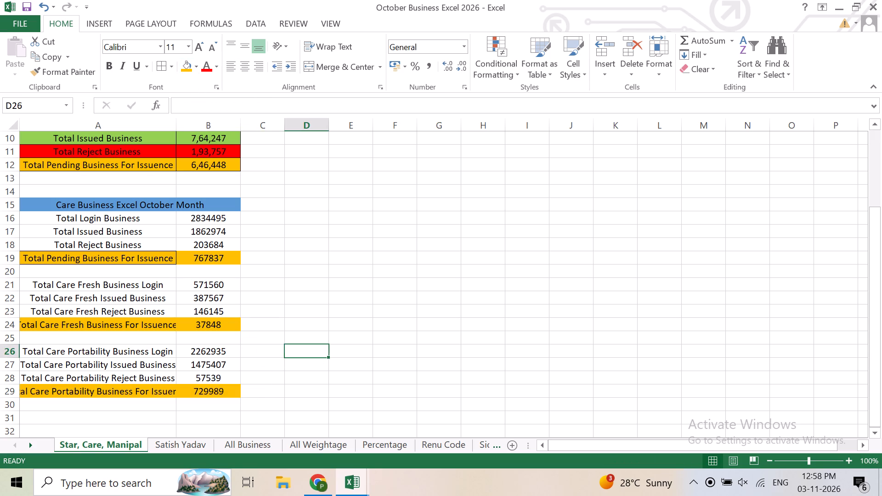
Move the Care business summary from A15:B29 to start at cell E1, beside the Star tables.
scroll(142, 334, up, 1)
drag(46, 248, 127, 314)
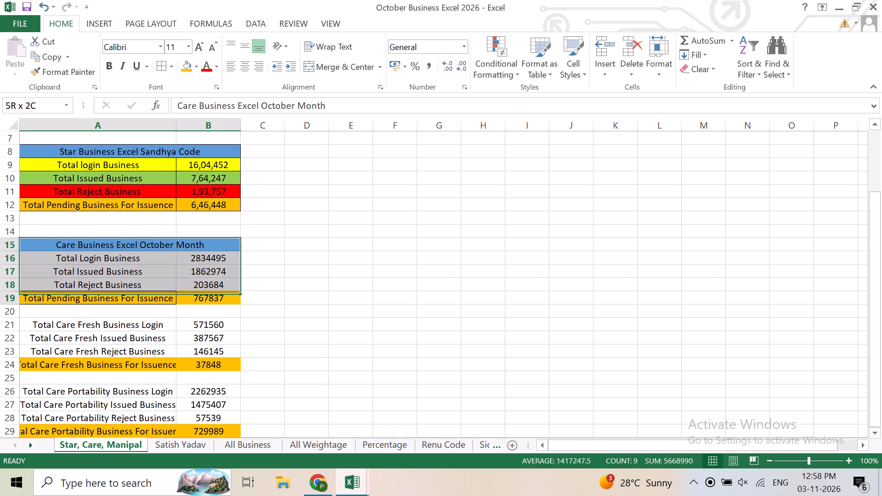
drag(127, 314, 156, 383)
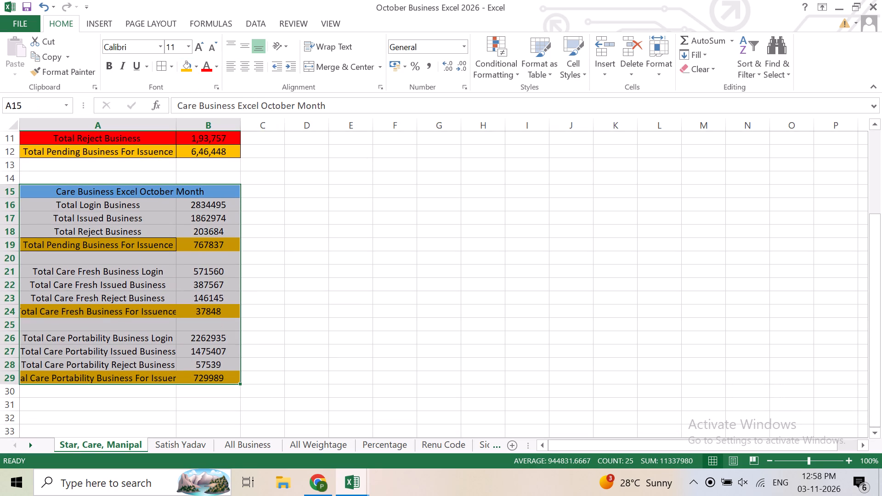
key(ctrl+x)
scroll(317, 378, up, 15)
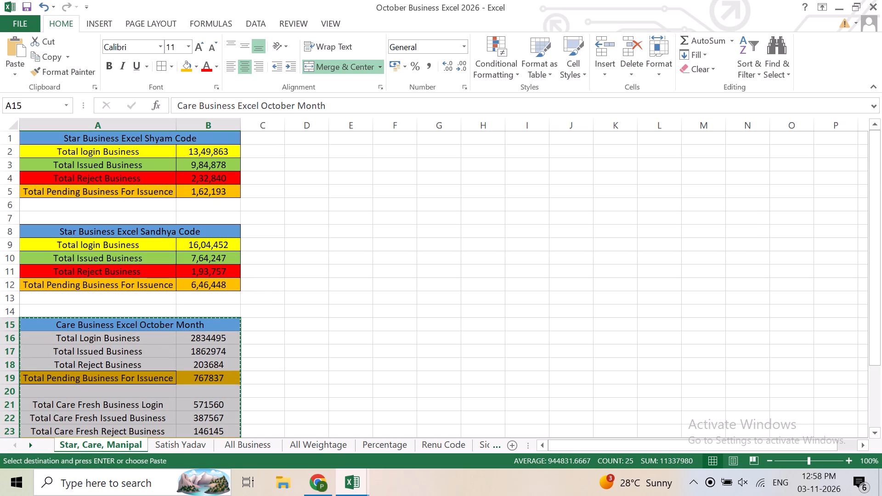
click(343, 141)
key(ctrl+v)
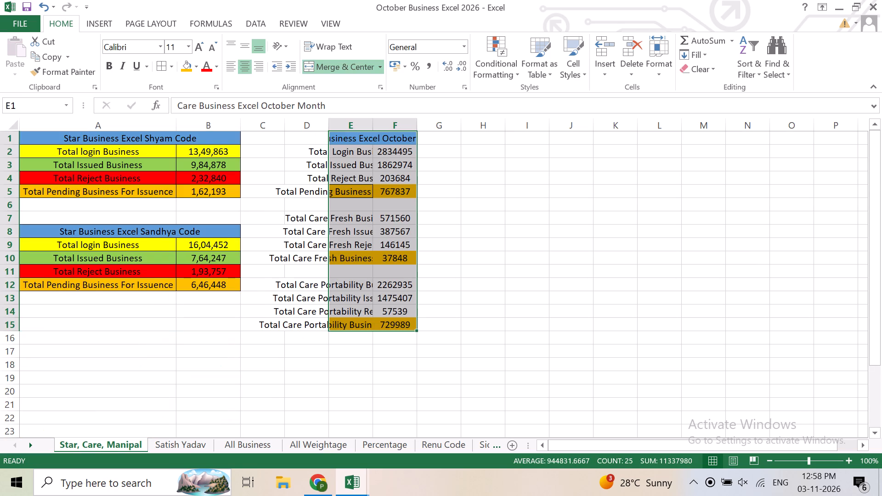
AutoFit the widths of columns E and F to the moved Care summary.
click(649, 57)
click(675, 153)
click(697, 254)
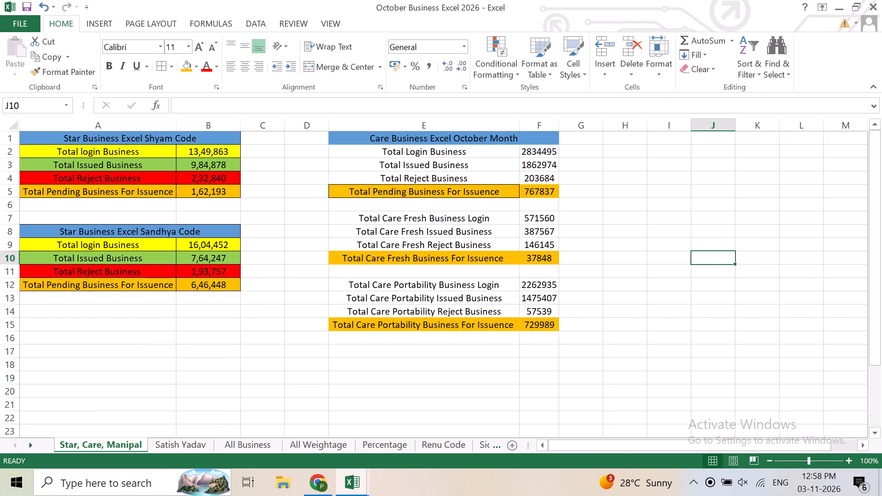
click(207, 286)
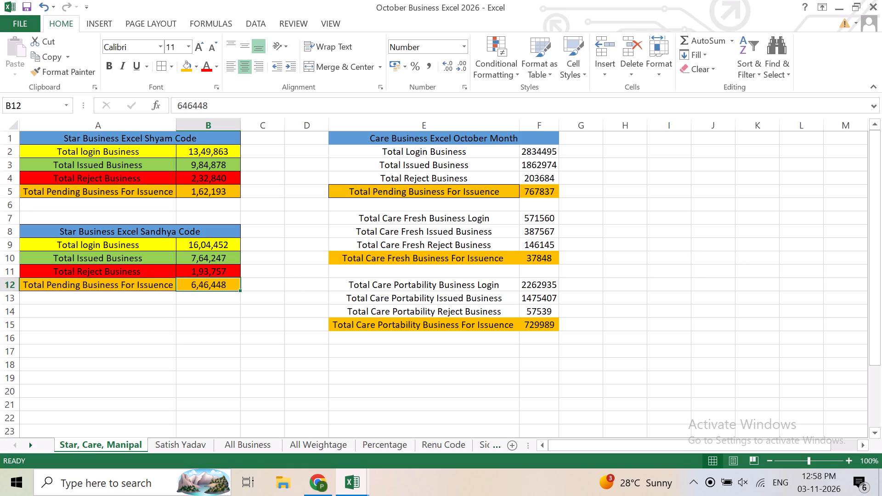
Apply all borders to the Care summary table in E1:F15.
drag(363, 138, 401, 321)
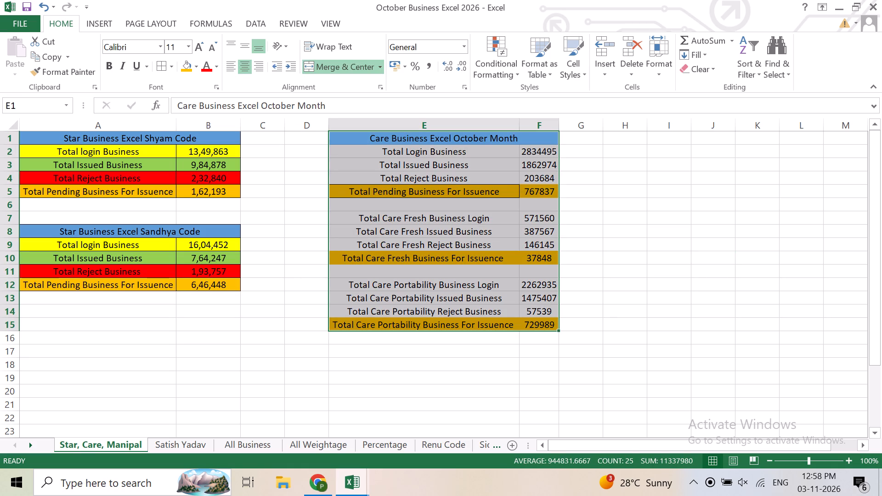
click(161, 64)
click(644, 263)
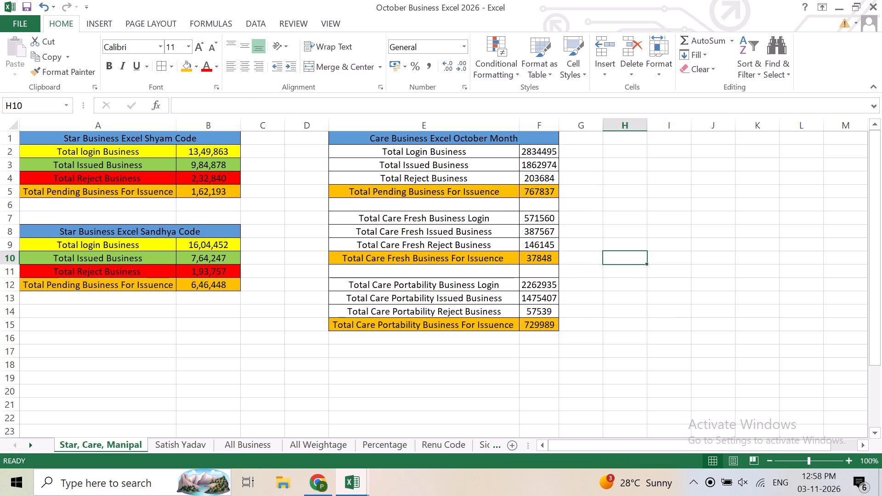
Fill the three Care login rows, E2:F2, E7:F7 and E12:F12, with standard yellow.
drag(396, 153, 519, 156)
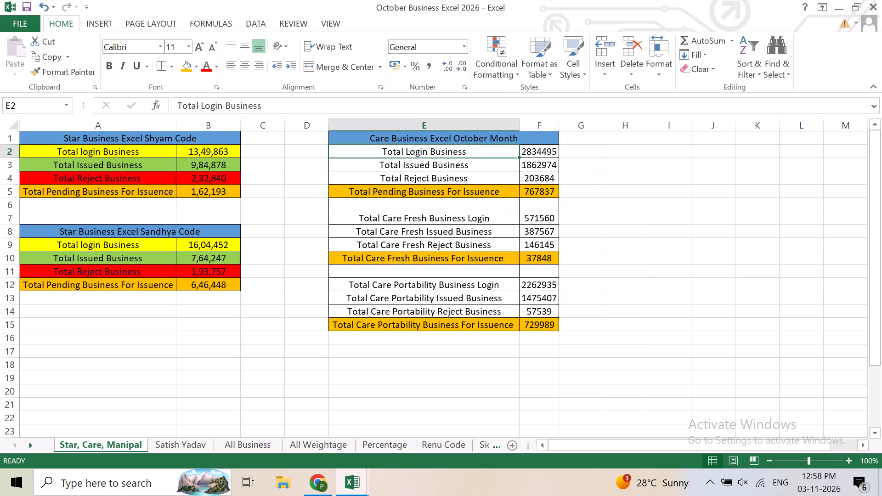
drag(519, 156, 532, 155)
click(199, 67)
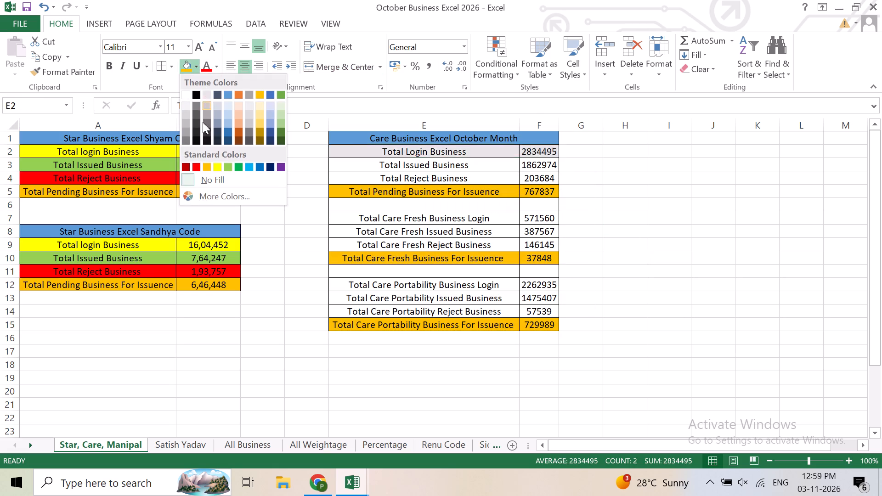
click(215, 169)
drag(344, 218, 552, 221)
click(189, 69)
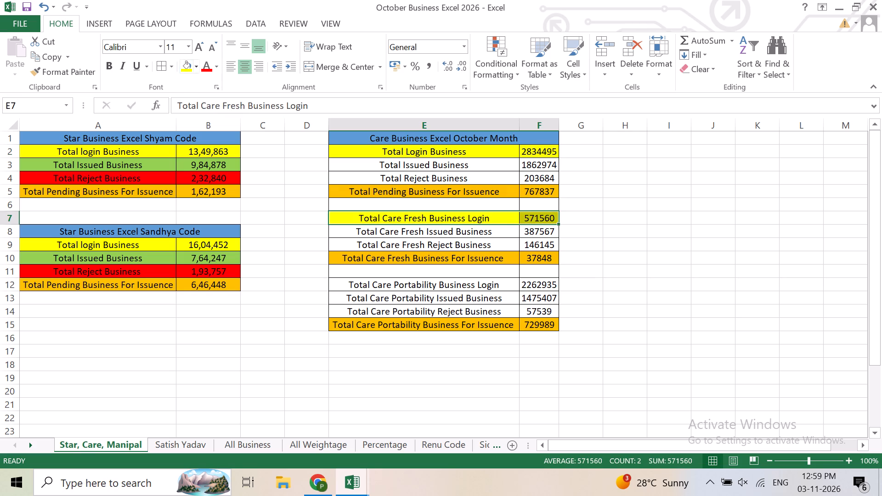
drag(339, 289, 535, 290)
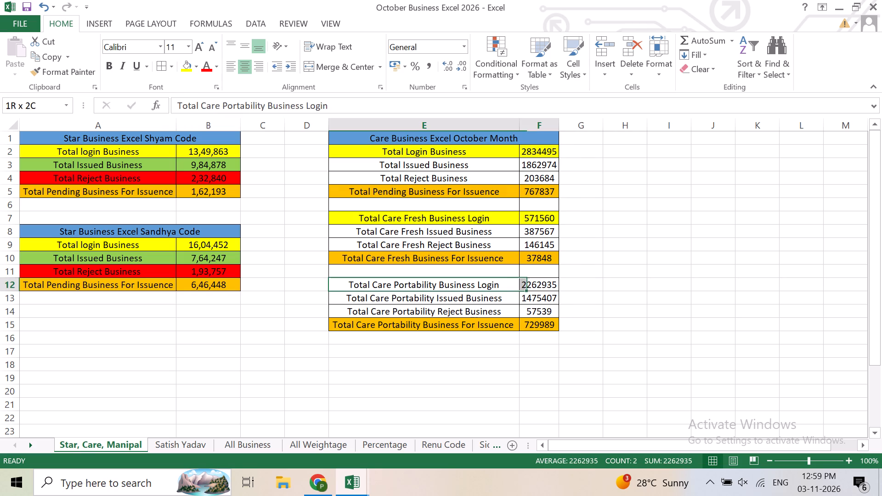
drag(535, 290, 537, 290)
click(181, 71)
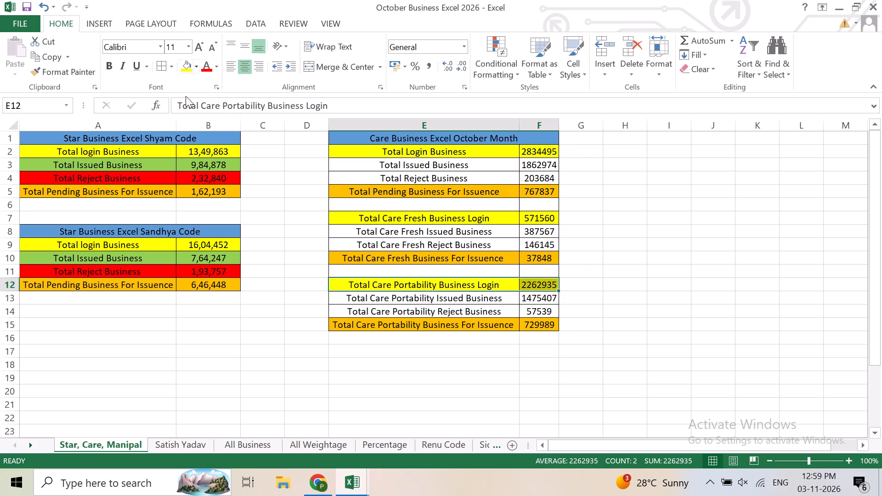
click(581, 288)
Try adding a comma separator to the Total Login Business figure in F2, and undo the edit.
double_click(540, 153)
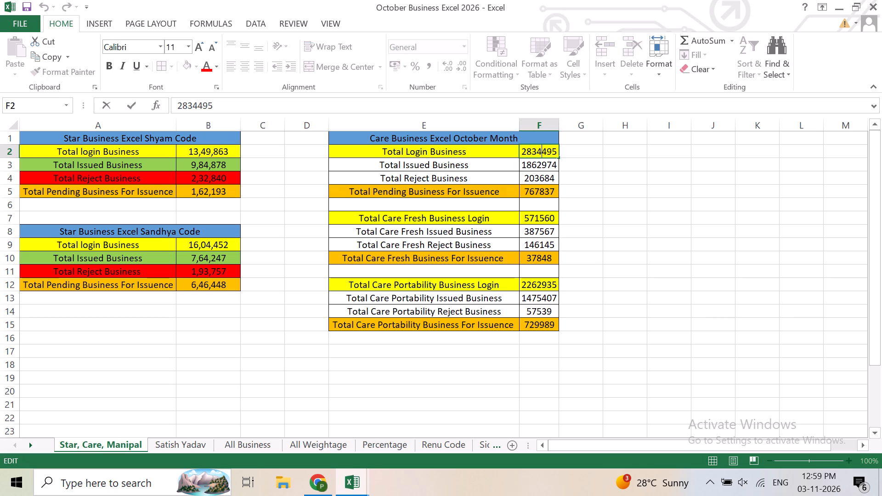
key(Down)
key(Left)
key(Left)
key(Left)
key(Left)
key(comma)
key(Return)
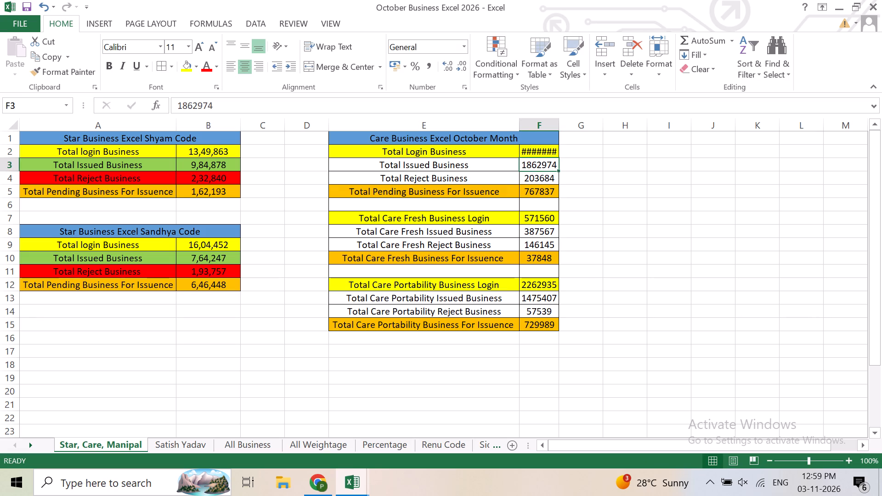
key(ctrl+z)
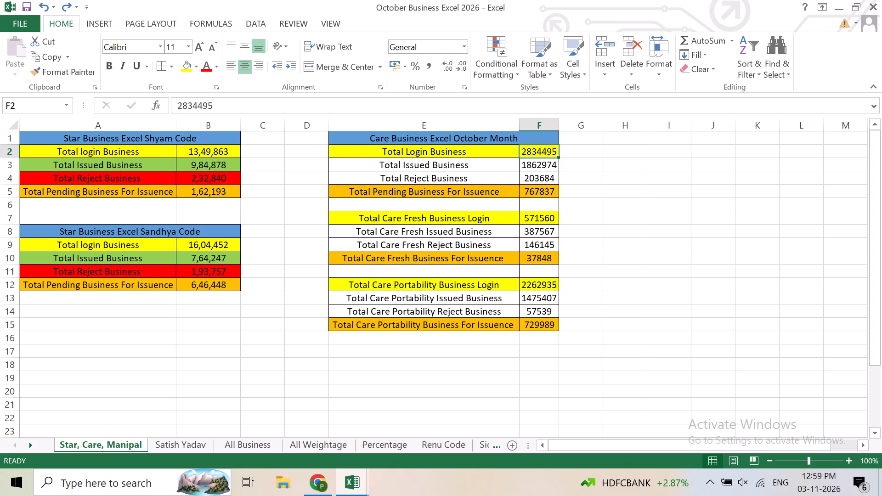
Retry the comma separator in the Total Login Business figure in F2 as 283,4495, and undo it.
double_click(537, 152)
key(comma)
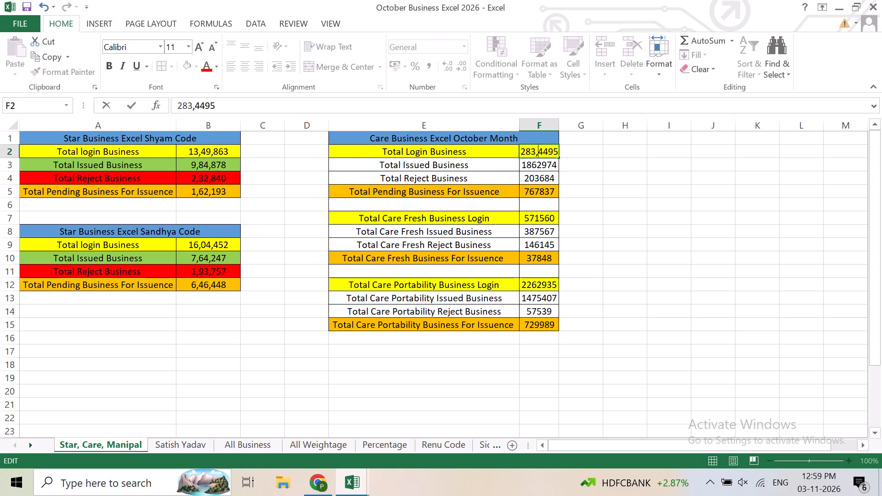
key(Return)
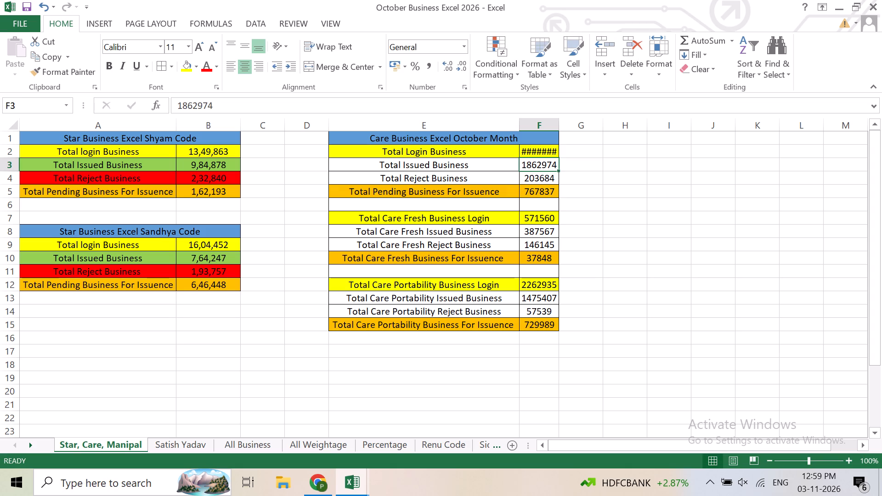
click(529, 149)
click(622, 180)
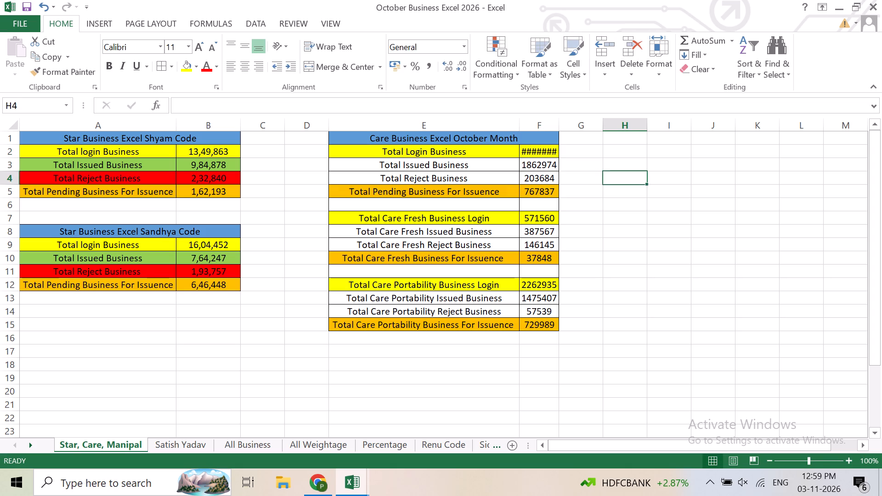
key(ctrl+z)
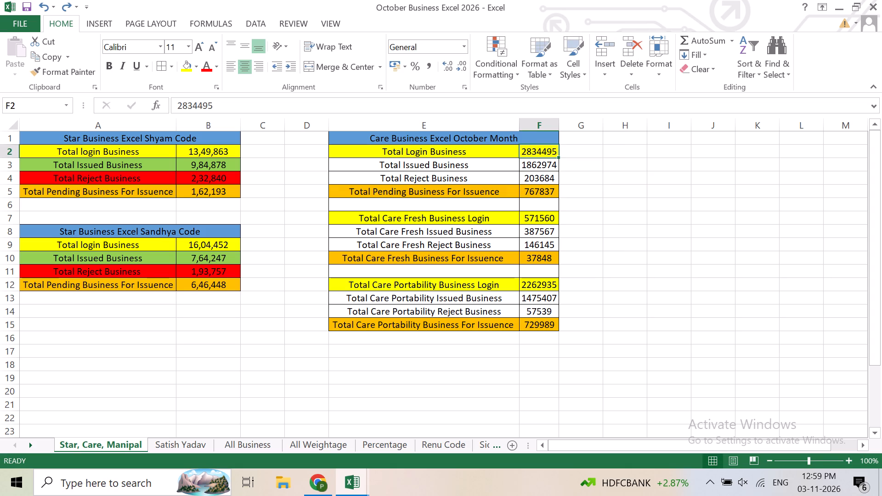
Add a comma separator to the Total Issued Business figure in F3 for the 18,62,974 number format.
click(561, 236)
double_click(534, 167)
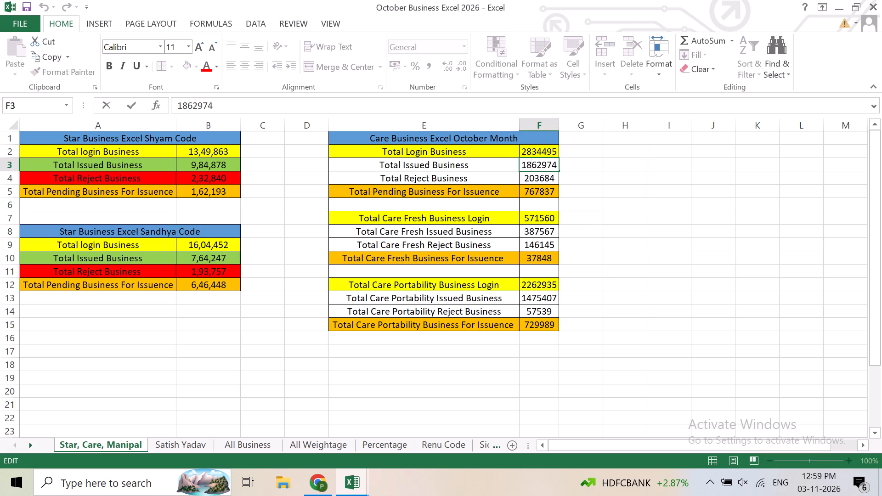
key(comma)
key(Return)
click(530, 160)
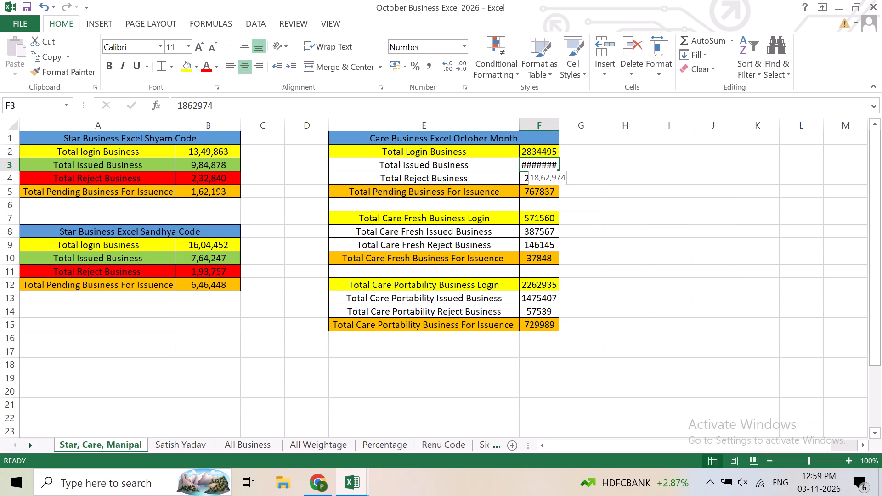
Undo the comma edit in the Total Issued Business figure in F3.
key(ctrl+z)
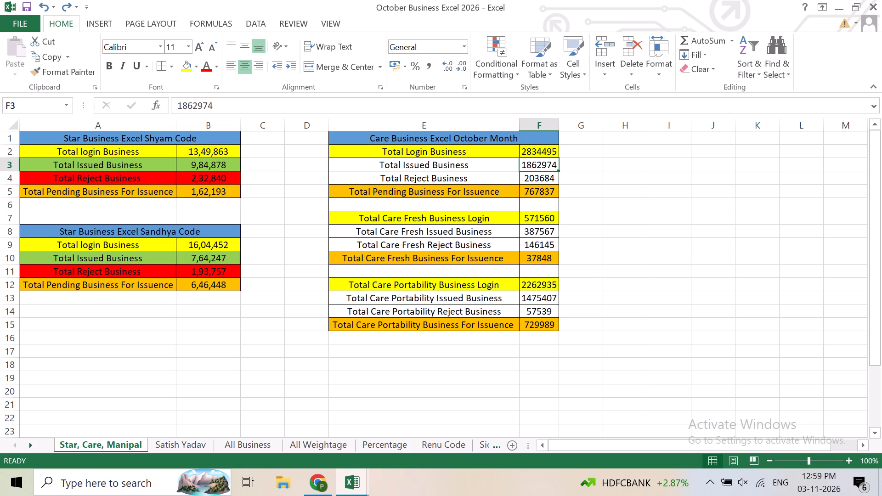
Fill the three Care issued rows, E3:F3, E8:F8 and E13:F13, with the base green theme colour.
drag(380, 167, 510, 166)
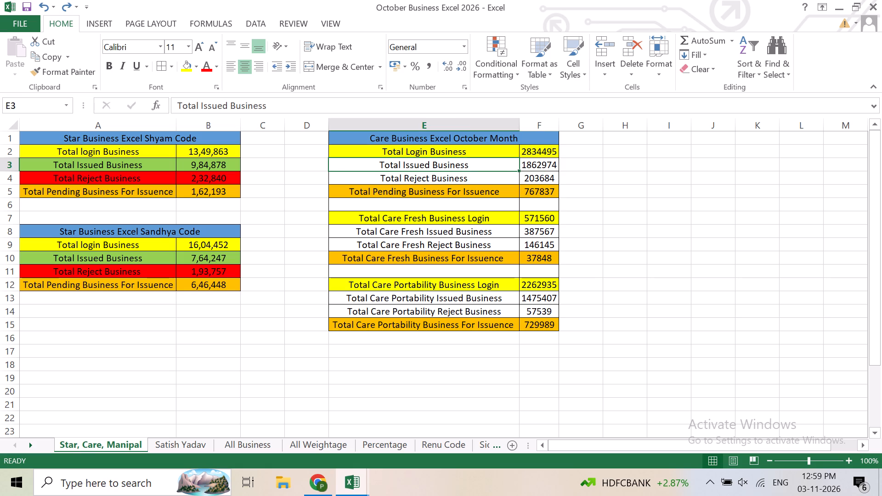
click(575, 171)
drag(547, 165, 449, 168)
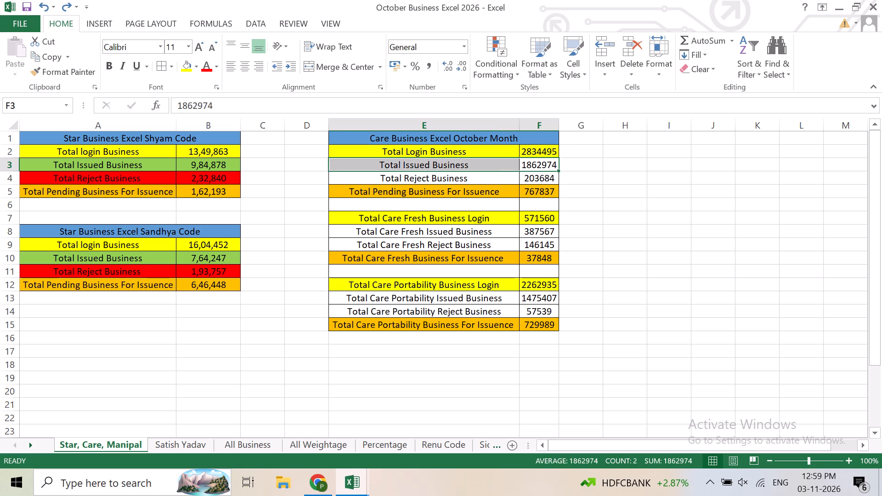
click(195, 70)
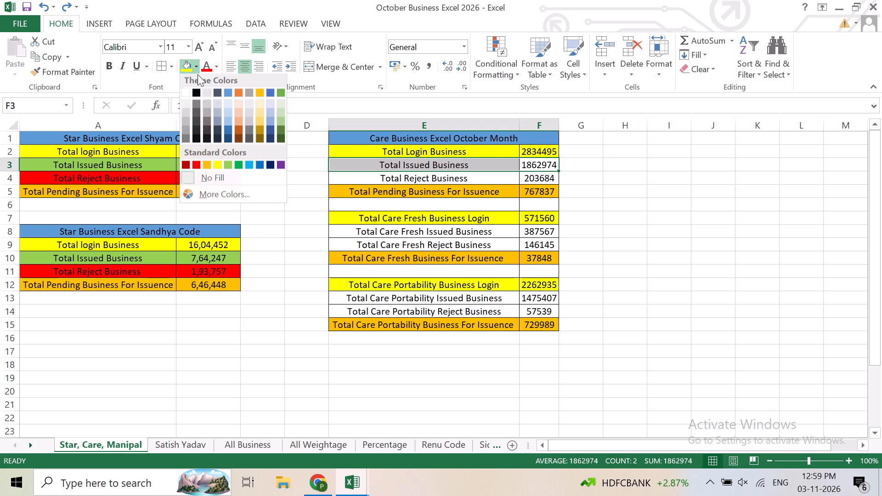
click(279, 94)
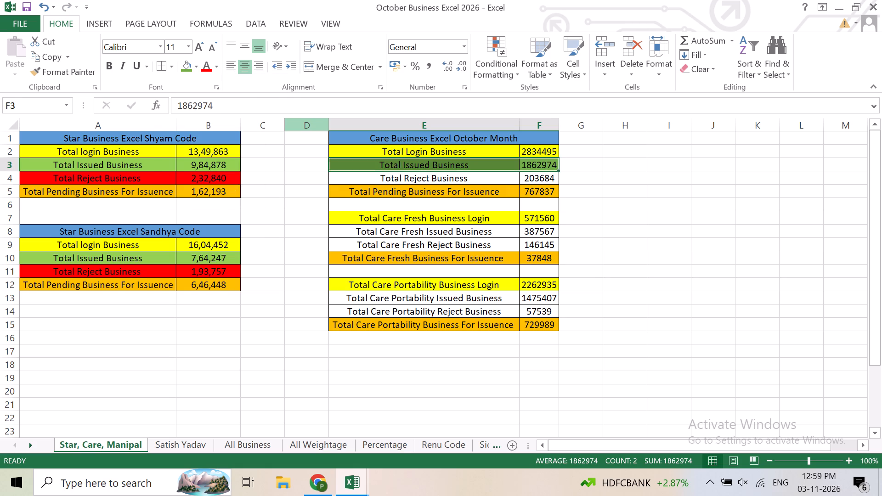
drag(348, 228, 535, 230)
click(184, 66)
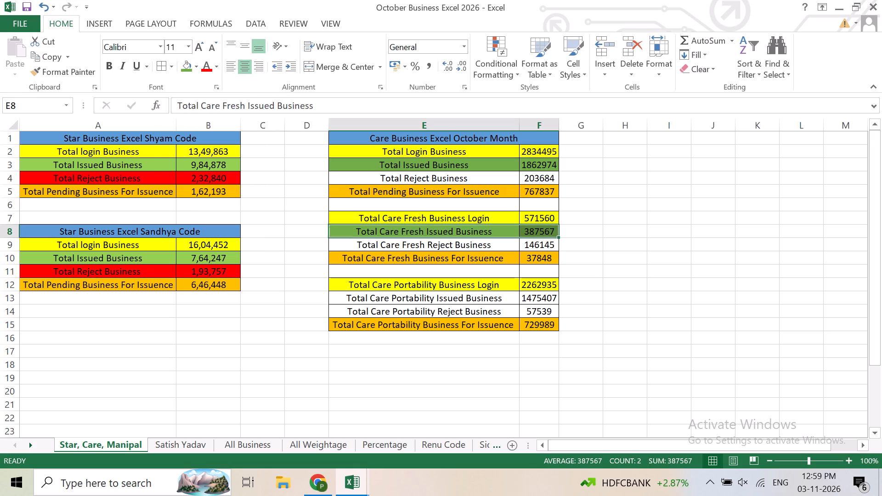
drag(338, 294, 529, 304)
click(187, 64)
click(651, 266)
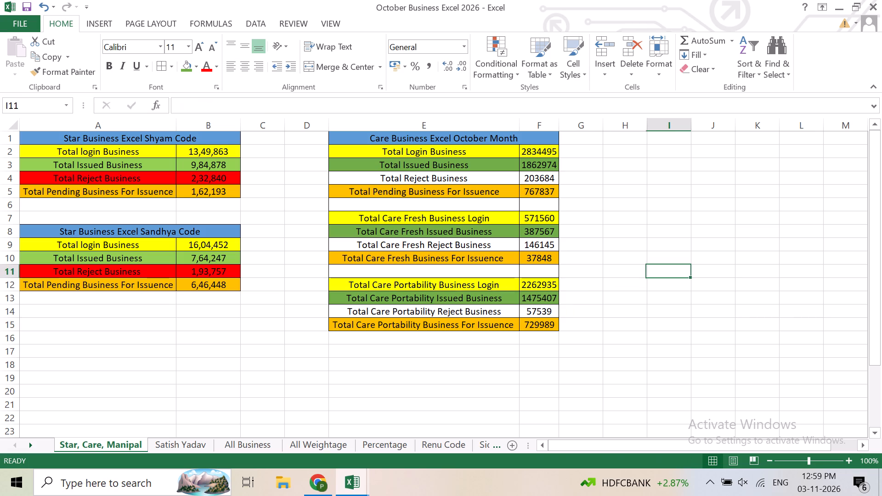
Fill the three Care reject rows, E4:F4, E9:F9 and E14:F14, with standard red.
drag(376, 179, 546, 180)
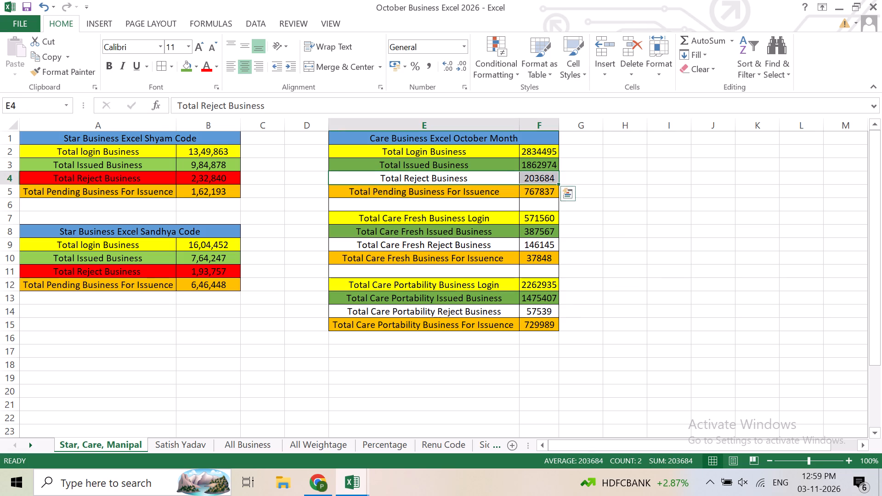
click(196, 67)
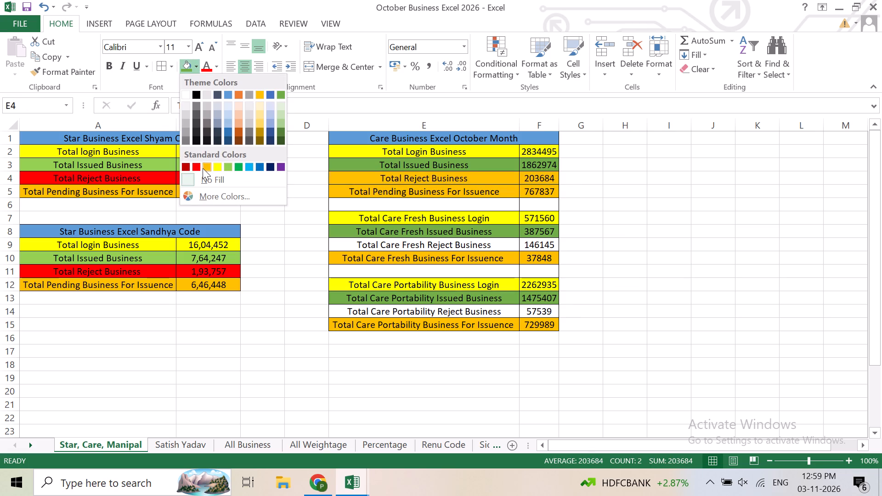
click(199, 168)
drag(344, 247, 484, 249)
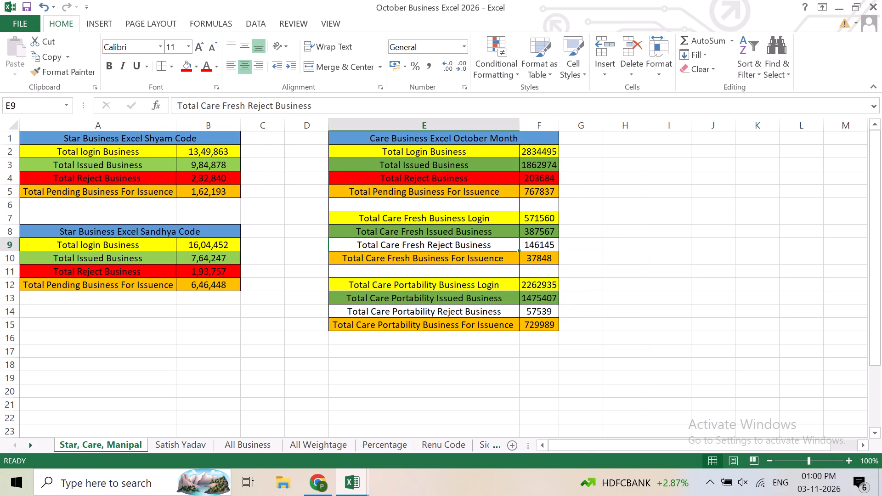
drag(484, 249, 535, 249)
click(189, 66)
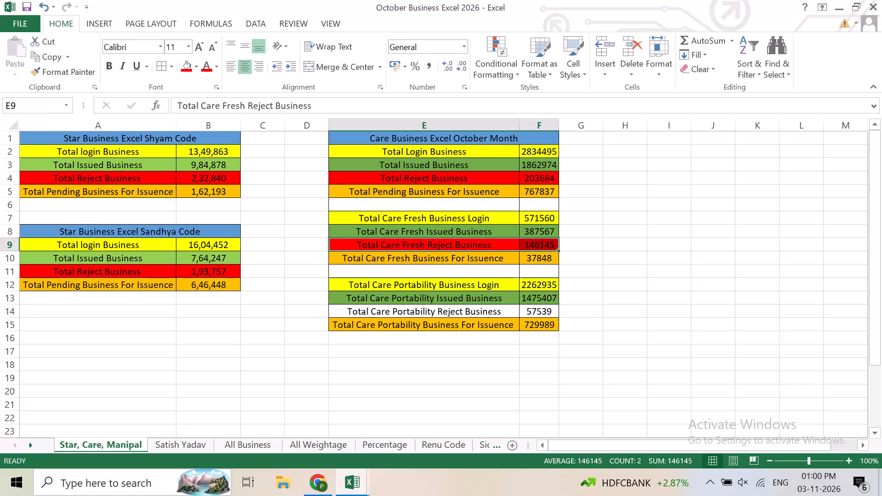
drag(379, 309, 524, 309)
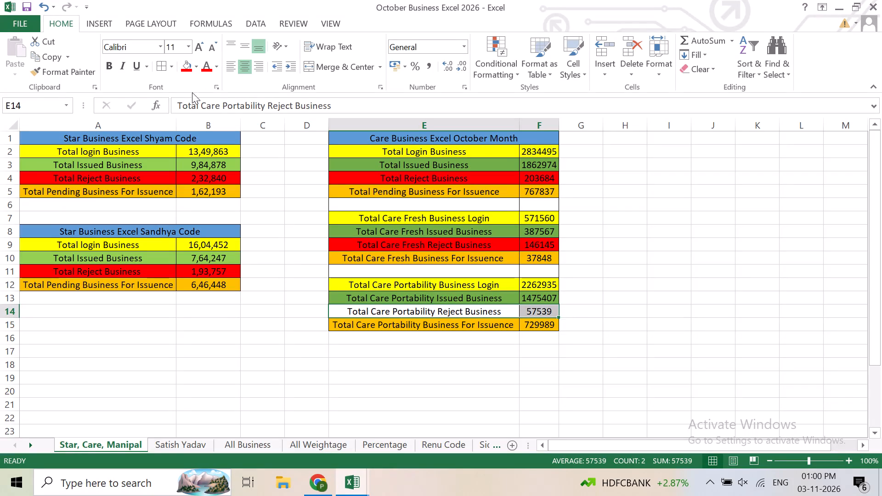
click(185, 65)
click(685, 273)
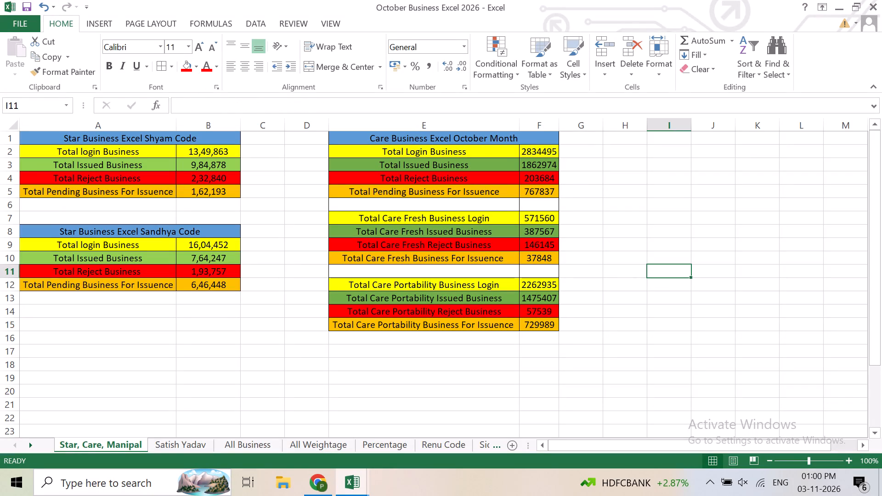
Save the workbook.
key(ctrl+s)
key(ctrl+s)
key(ctrl+s)
key(ctrl+s)
key(ctrl+s)
key(ctrl+s)
key(ctrl+s)
key(ctrl+s)
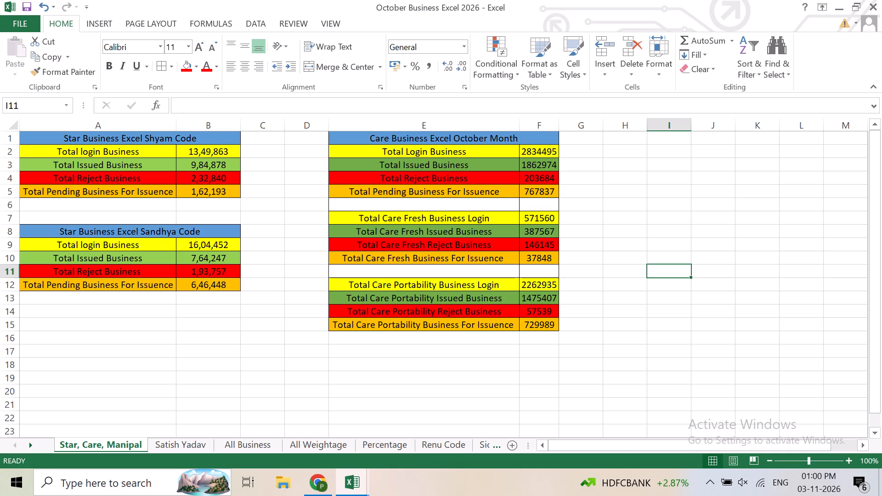
key(ctrl+s)
key(ctrl+s)
Add comma separators to the Total Pending Business For Issuence figure in F5 as 7,67,837.
double_click(538, 192)
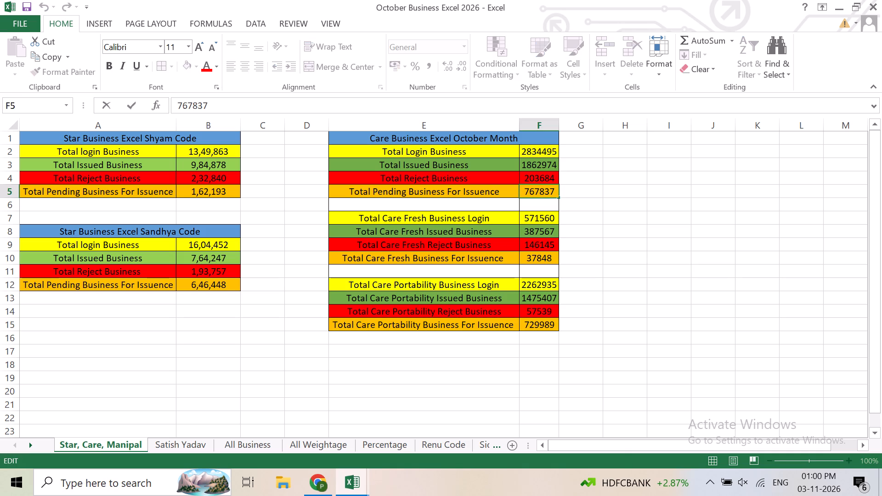
key(Left)
key(Right)
key(Left)
key(Left)
key(comma)
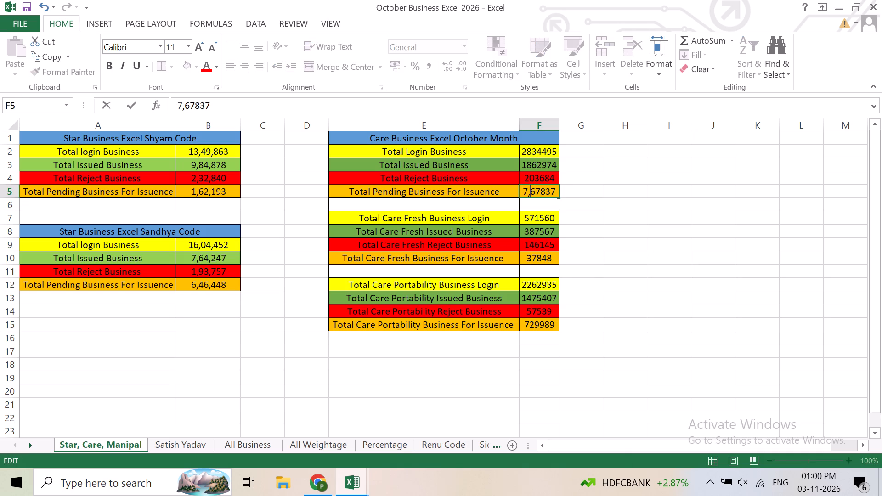
key(Right)
key(Right)
key(comma)
key(Return)
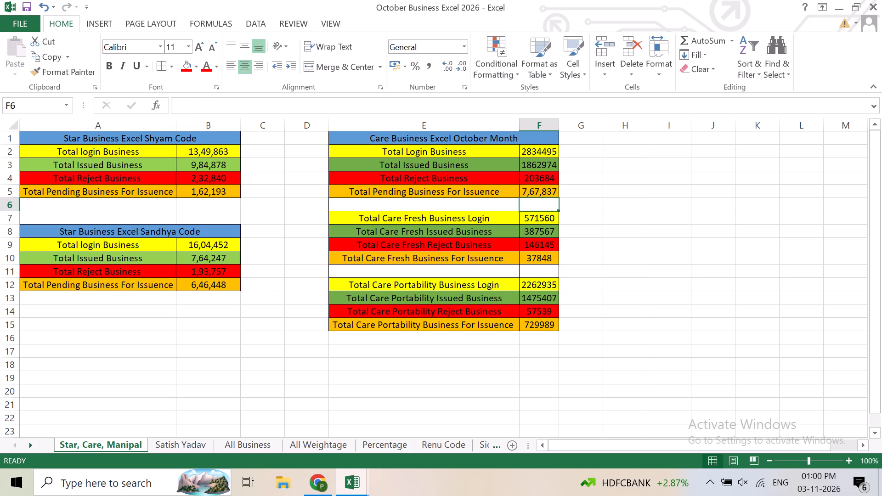
Add a comma to the Total Reject Business figure in F4 for the 2,03,684 number format.
click(541, 179)
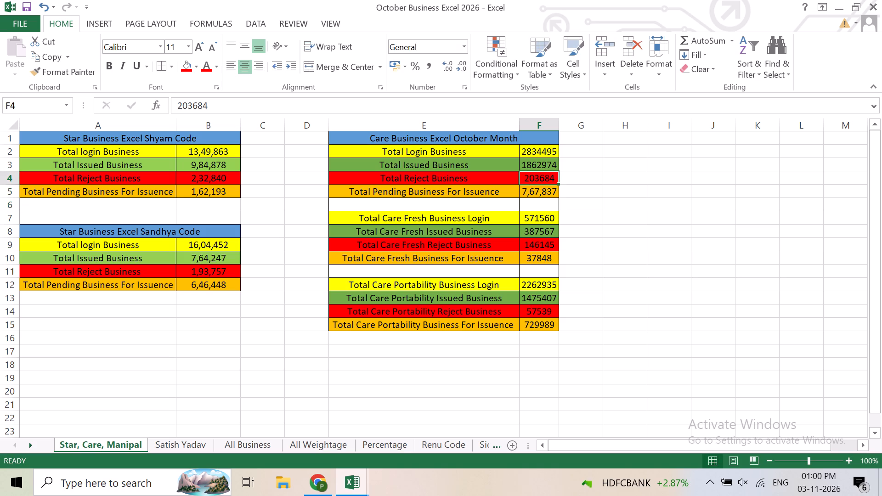
double_click(533, 180)
key(comma)
key(Return)
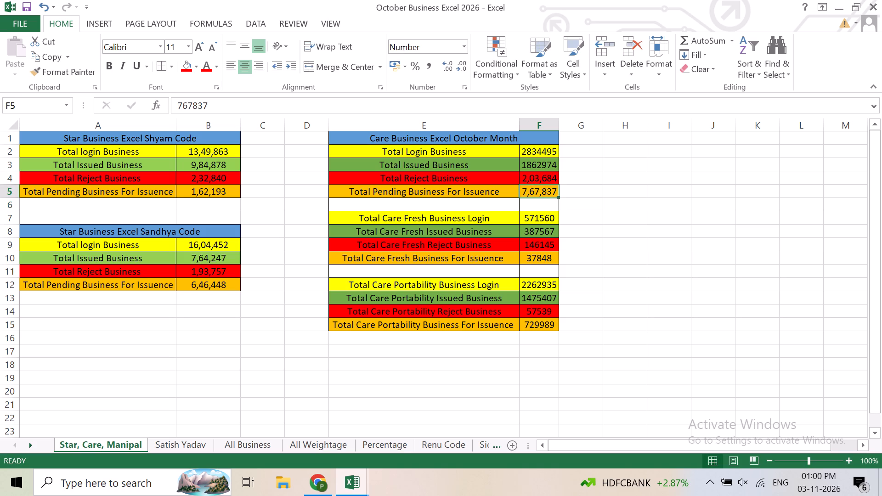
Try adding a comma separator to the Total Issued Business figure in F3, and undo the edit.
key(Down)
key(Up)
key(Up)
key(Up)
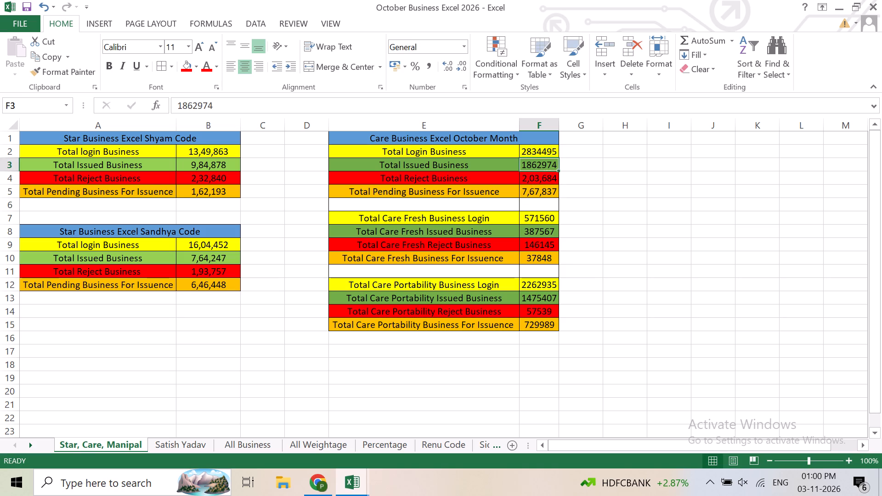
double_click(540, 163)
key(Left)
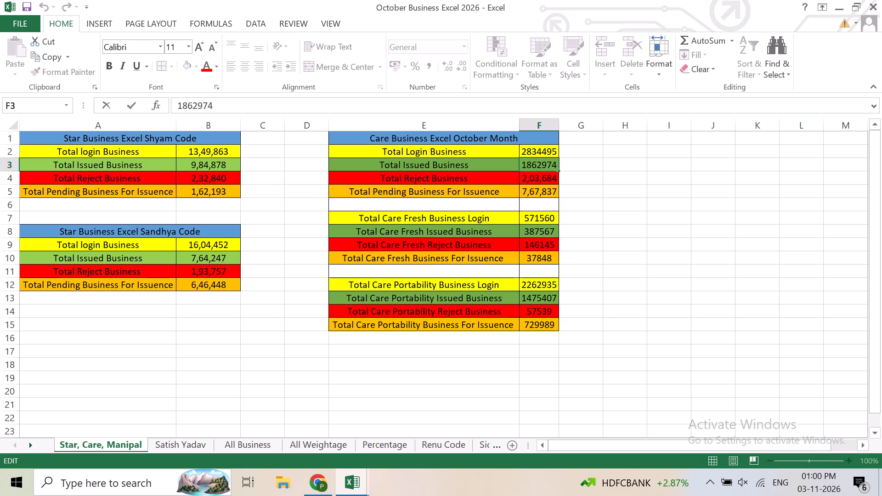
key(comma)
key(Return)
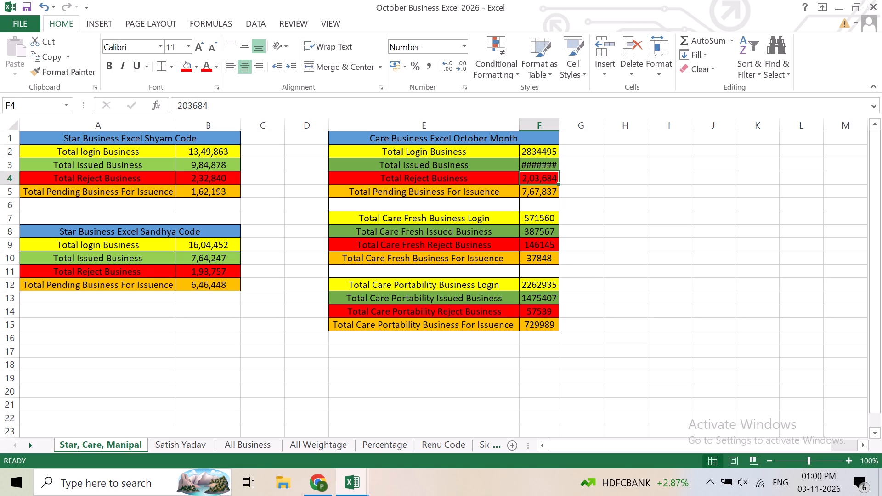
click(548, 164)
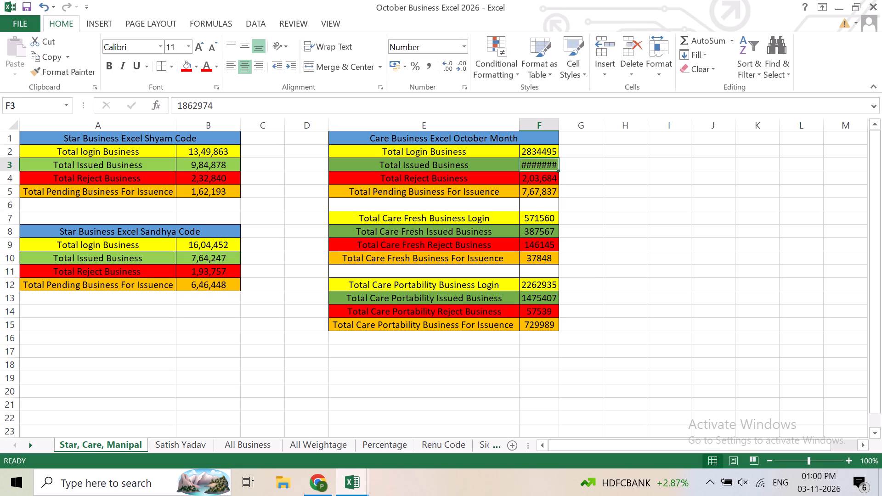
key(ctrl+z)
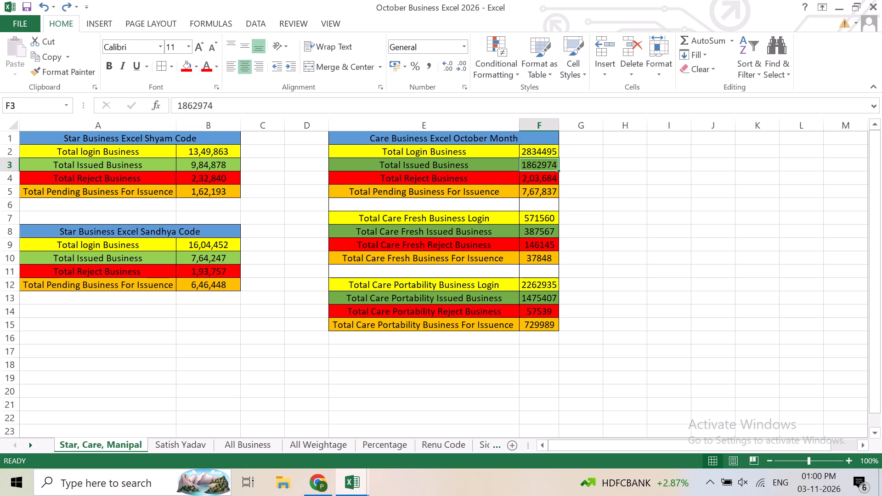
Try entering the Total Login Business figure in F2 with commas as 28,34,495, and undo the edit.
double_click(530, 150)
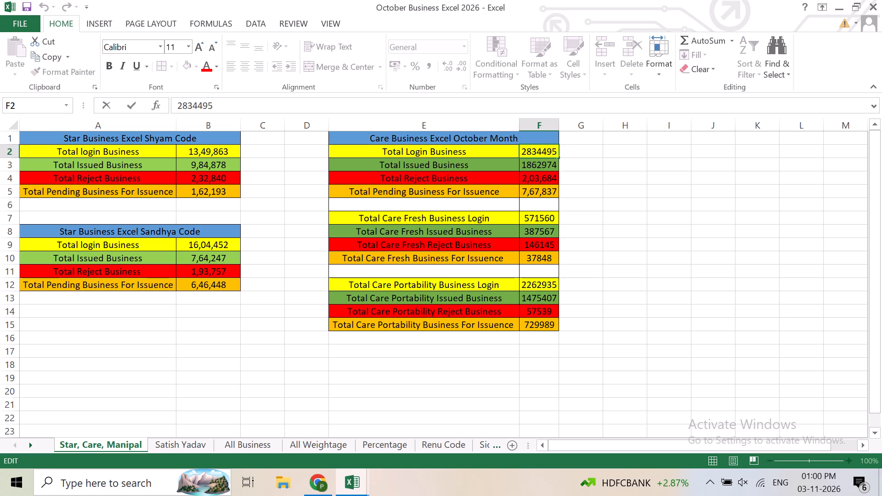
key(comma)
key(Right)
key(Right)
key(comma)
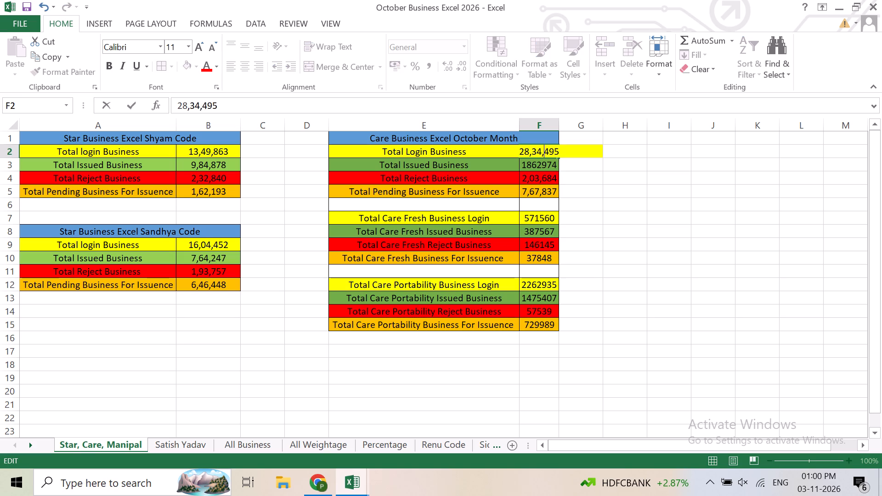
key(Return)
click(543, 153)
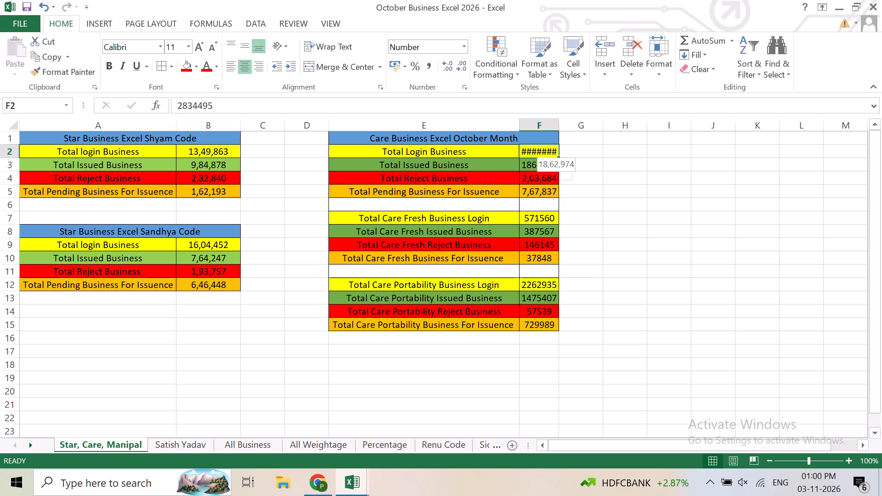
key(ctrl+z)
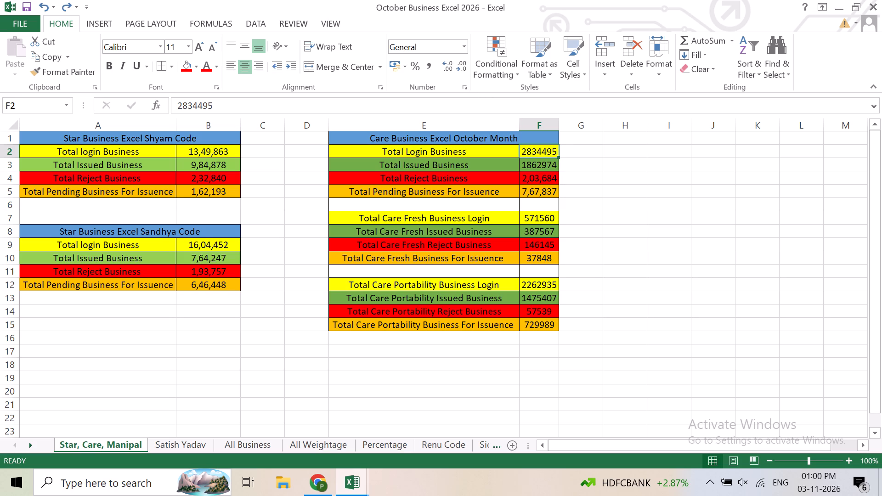
Apply the custom number format 0 to the Care table figures in F2:F15.
drag(533, 151, 538, 319)
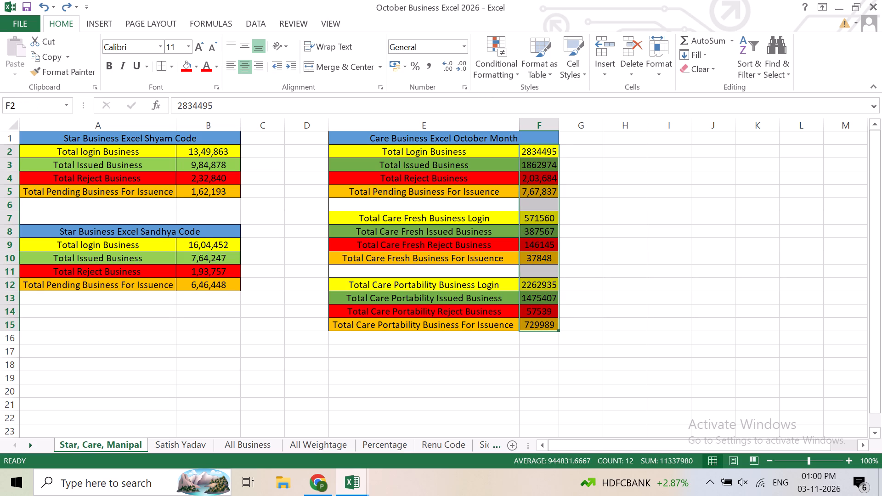
click(464, 84)
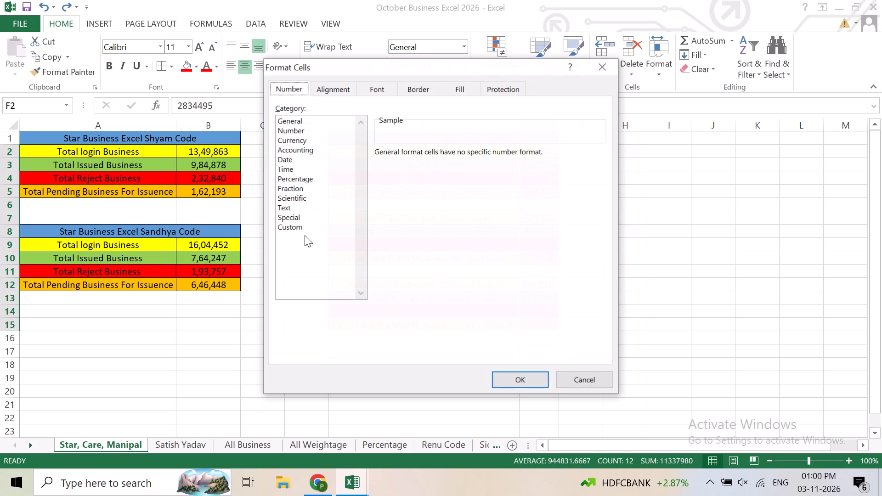
click(298, 221)
click(305, 221)
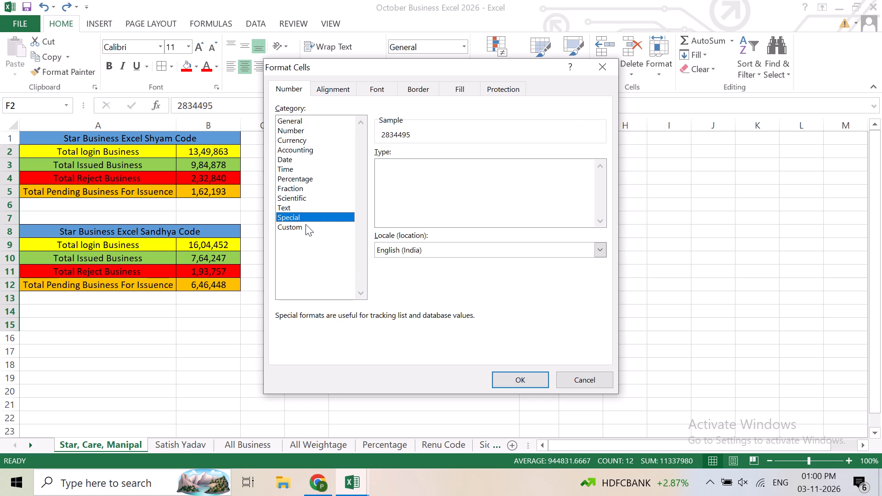
click(305, 224)
click(386, 188)
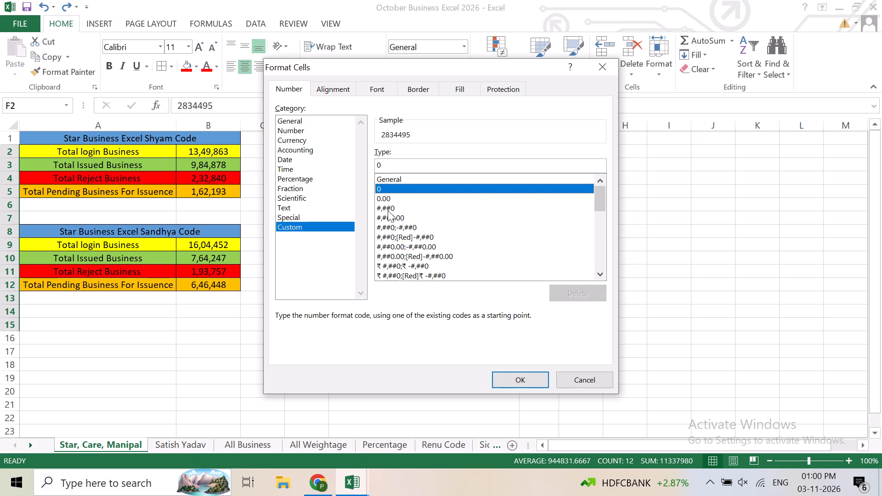
click(519, 384)
click(625, 361)
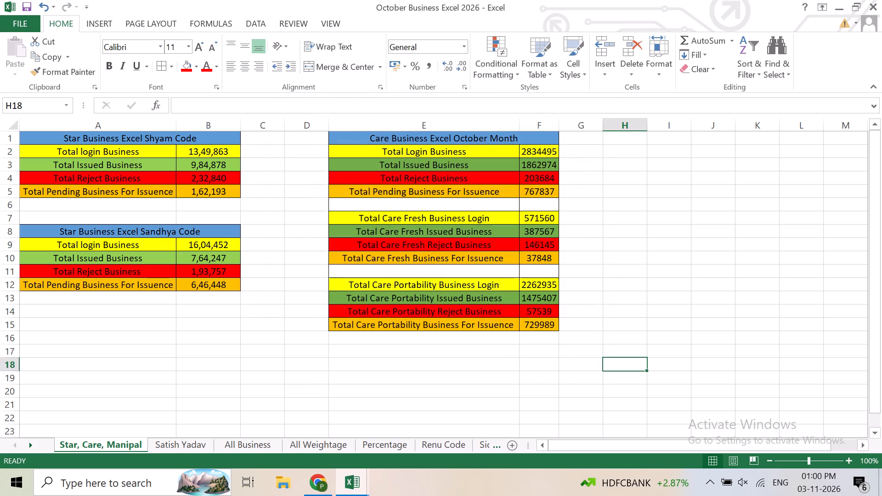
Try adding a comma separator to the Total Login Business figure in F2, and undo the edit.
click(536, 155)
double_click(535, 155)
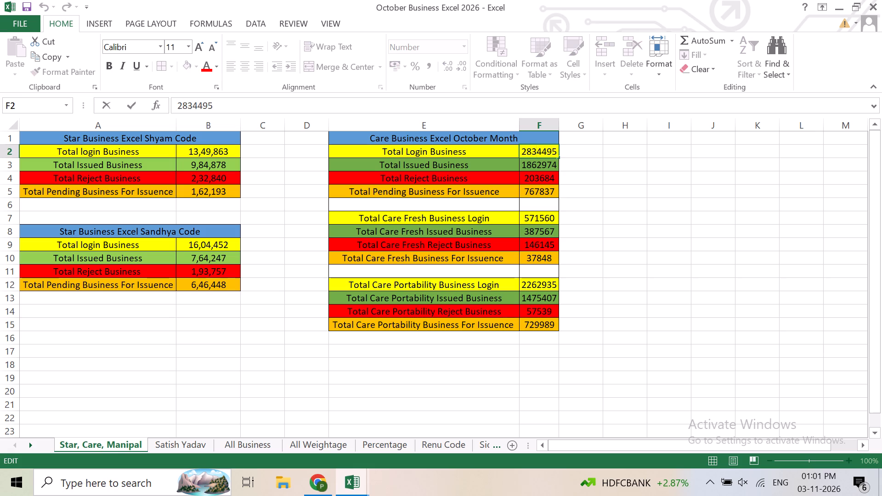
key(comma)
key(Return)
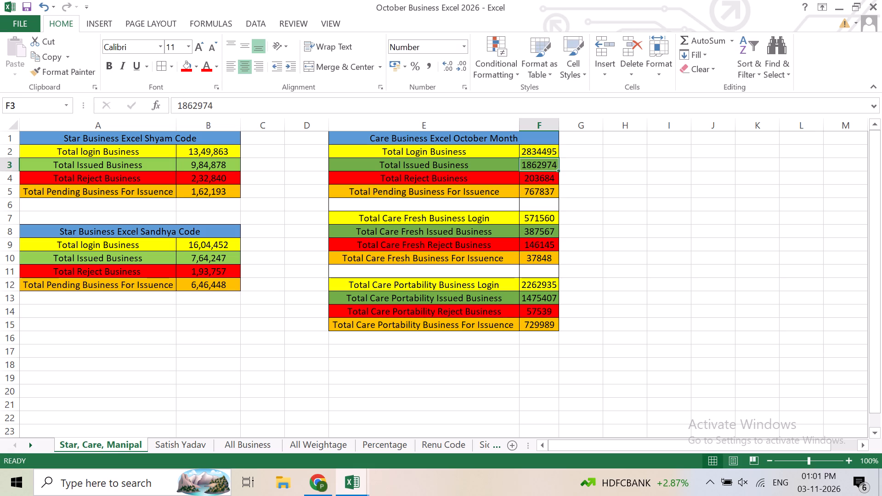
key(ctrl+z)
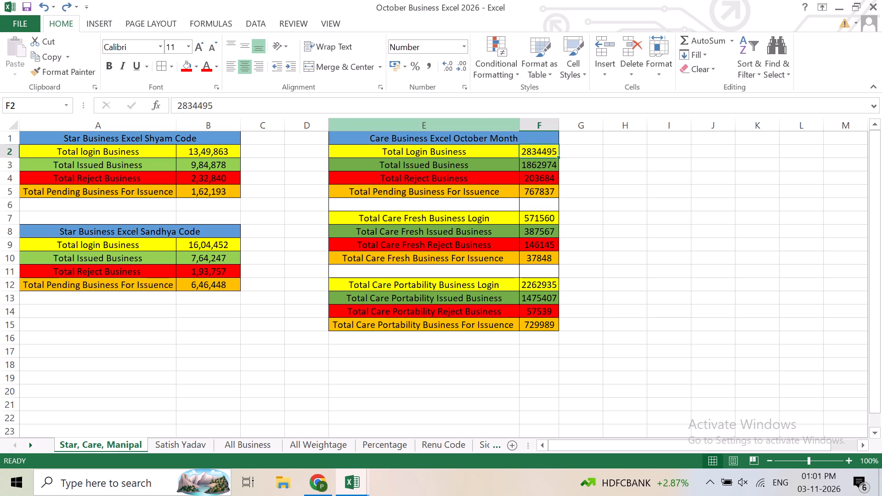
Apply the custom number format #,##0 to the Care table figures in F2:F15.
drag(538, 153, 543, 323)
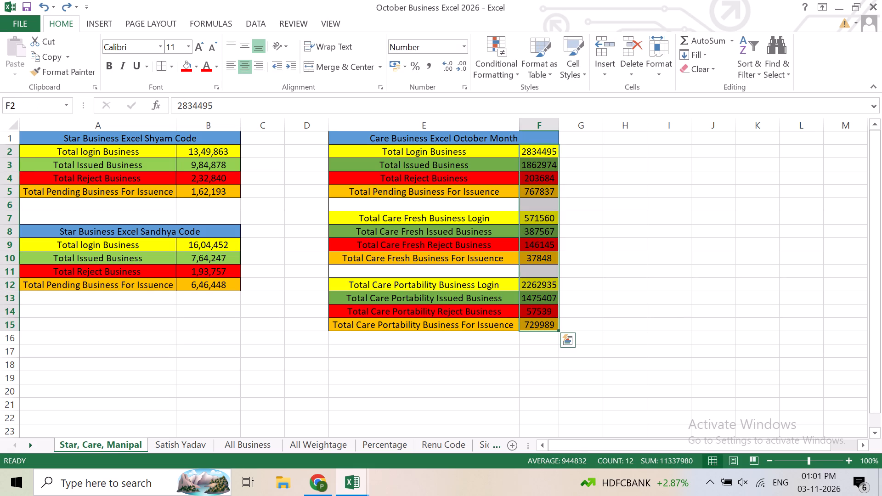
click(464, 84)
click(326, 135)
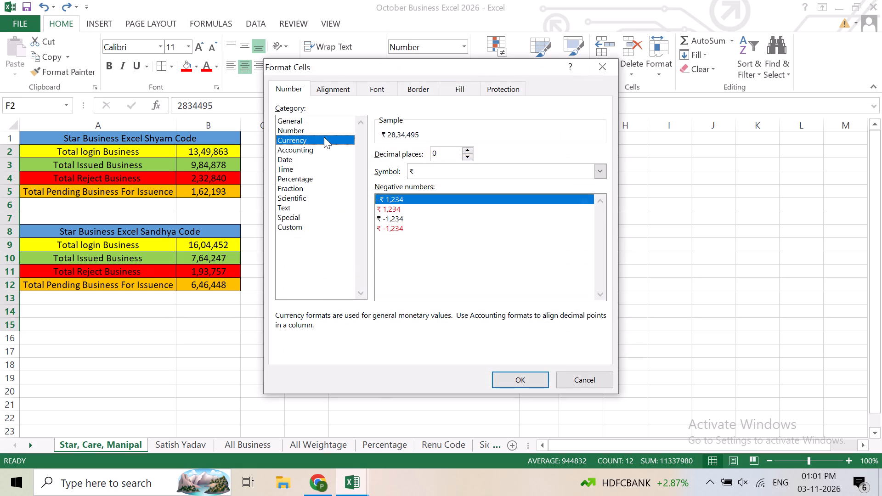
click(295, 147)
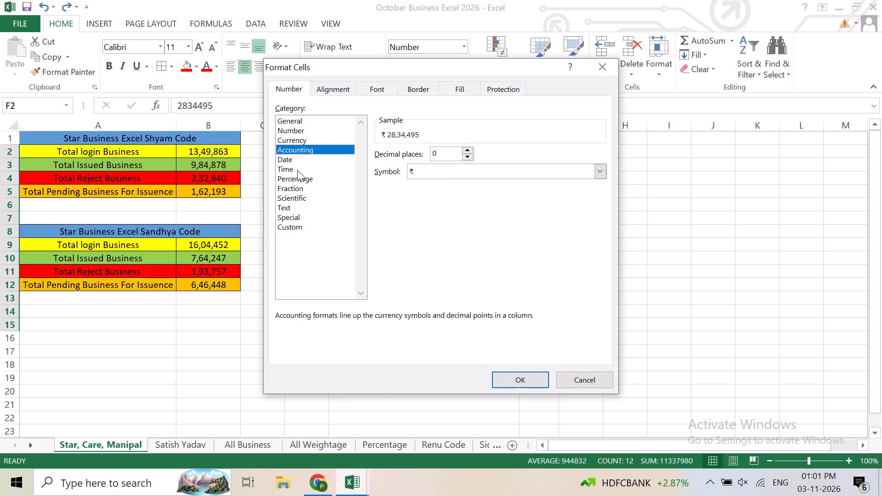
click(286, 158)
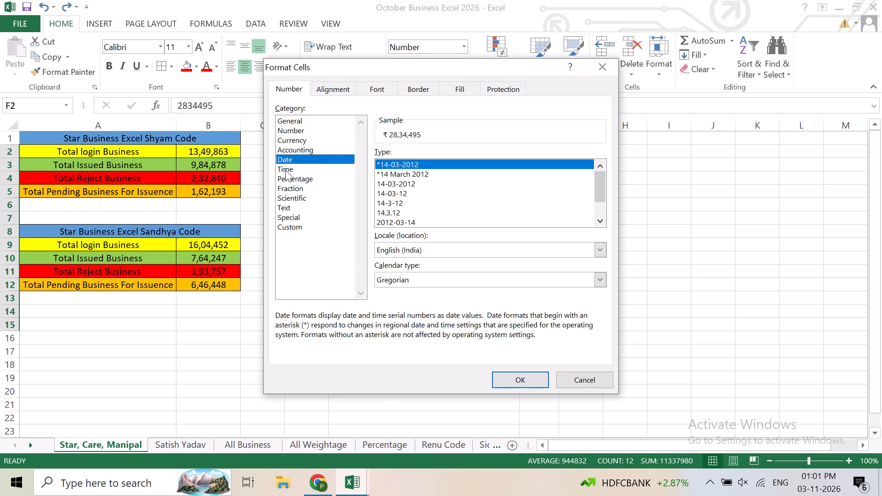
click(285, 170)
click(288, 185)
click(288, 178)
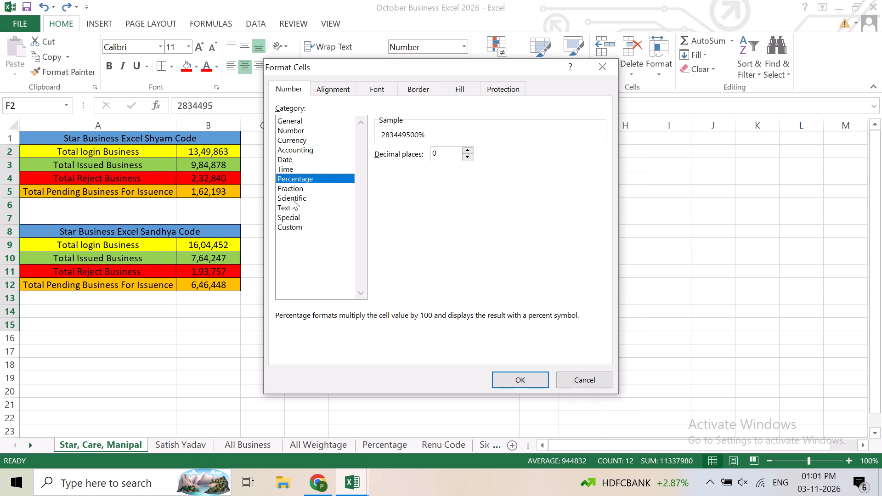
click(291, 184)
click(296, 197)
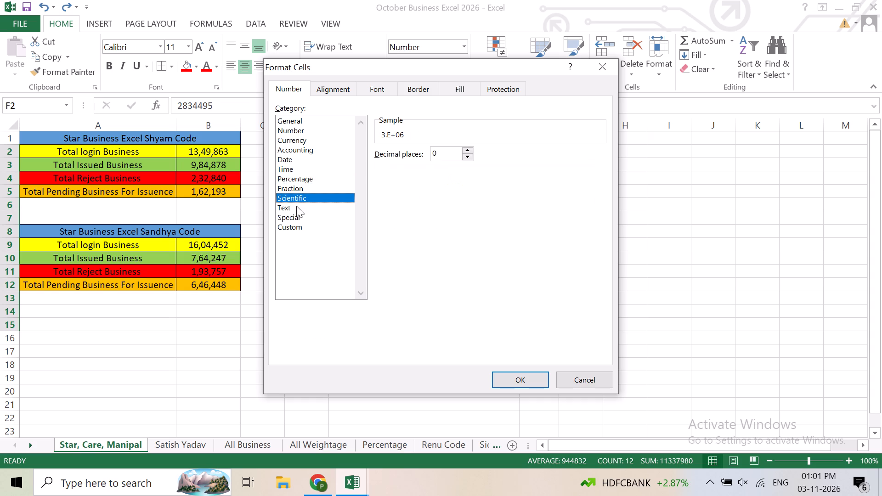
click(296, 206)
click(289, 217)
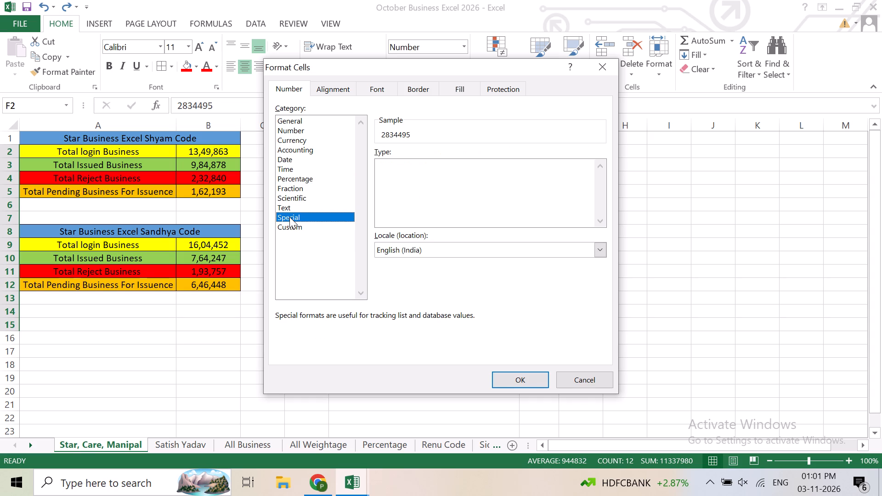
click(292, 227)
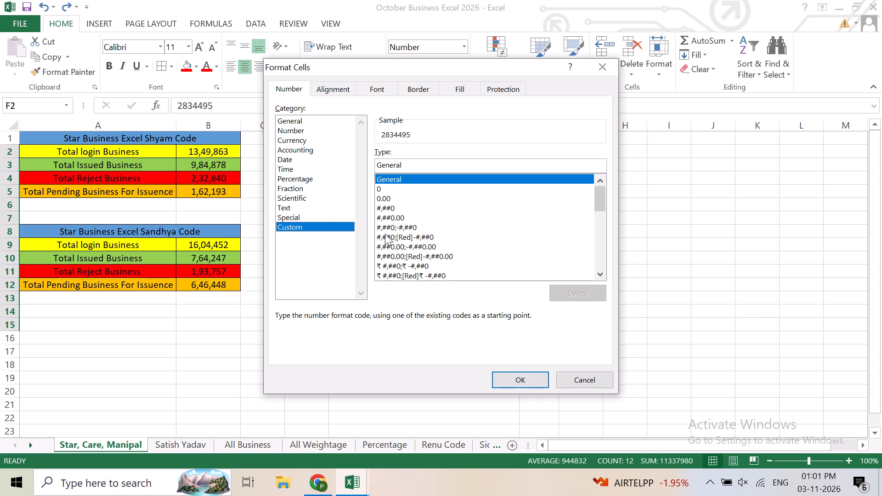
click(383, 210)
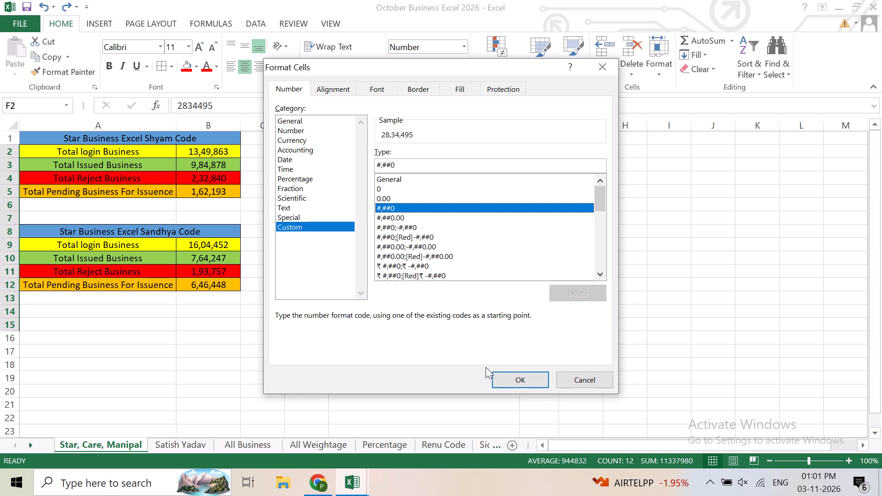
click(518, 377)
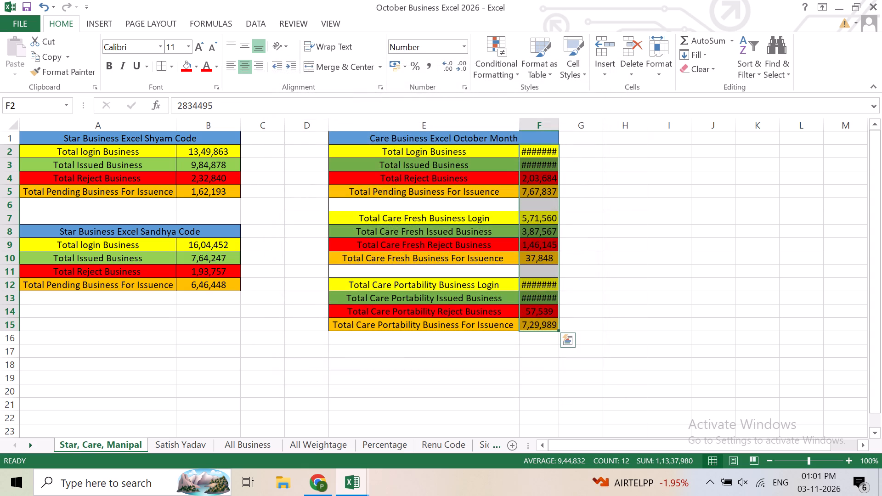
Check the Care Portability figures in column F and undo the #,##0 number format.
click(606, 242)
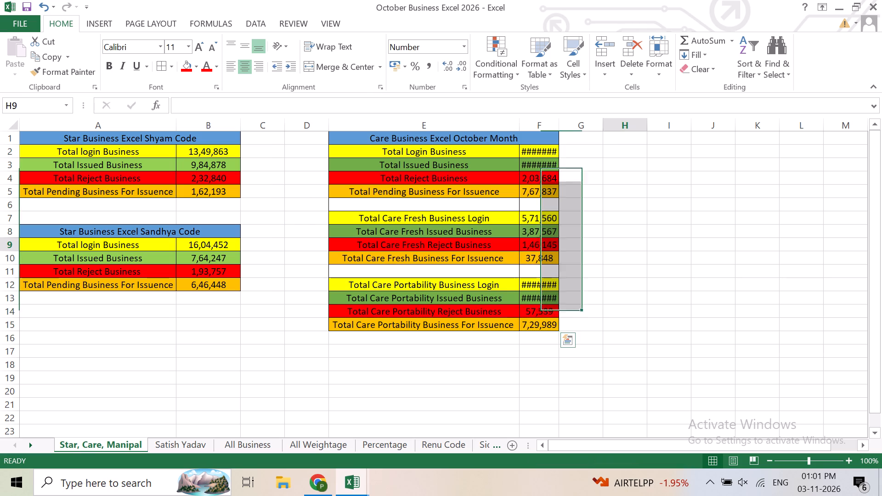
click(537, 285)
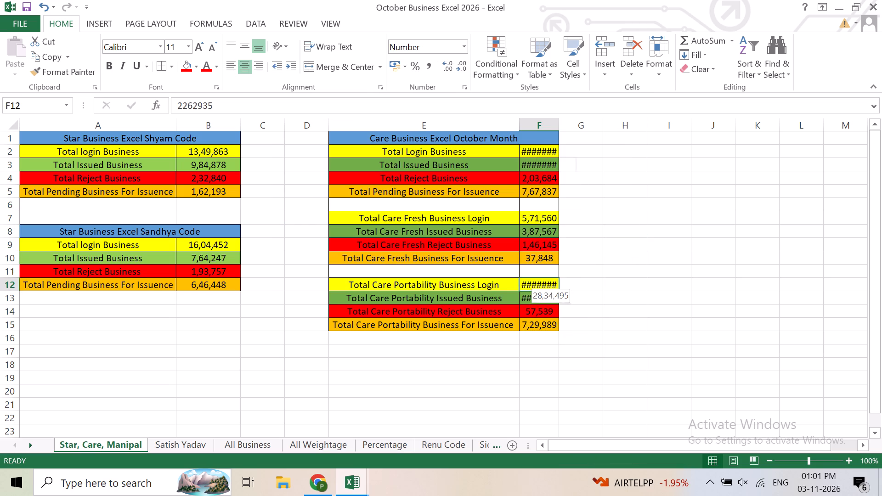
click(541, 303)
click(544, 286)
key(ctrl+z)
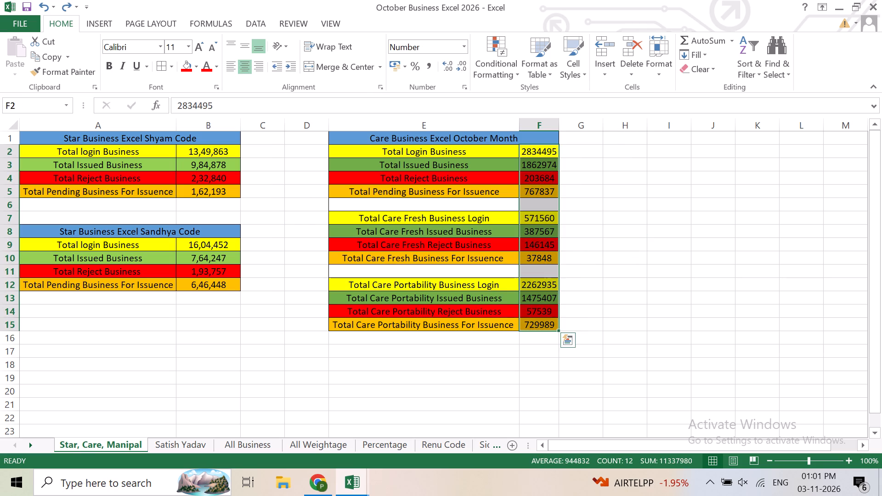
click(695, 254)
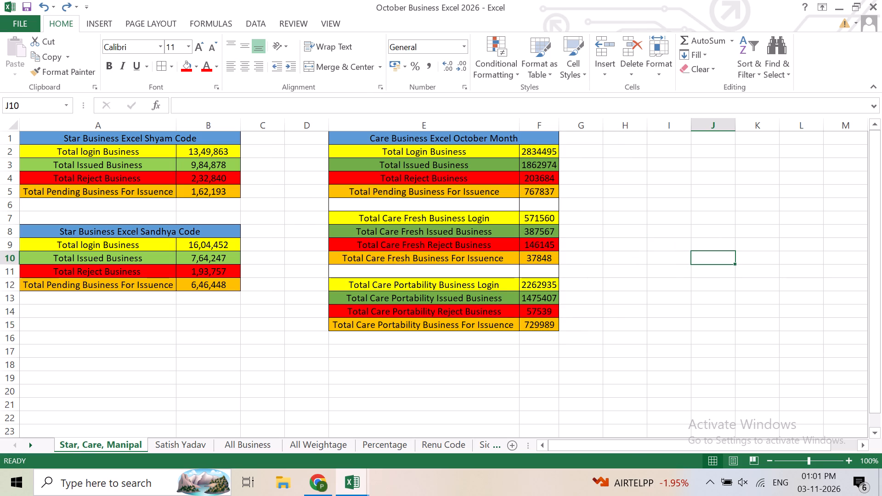
Move the whole Care Business table from E1:F15 to below the Star Sandhya table, starting at A18.
drag(396, 137, 459, 290)
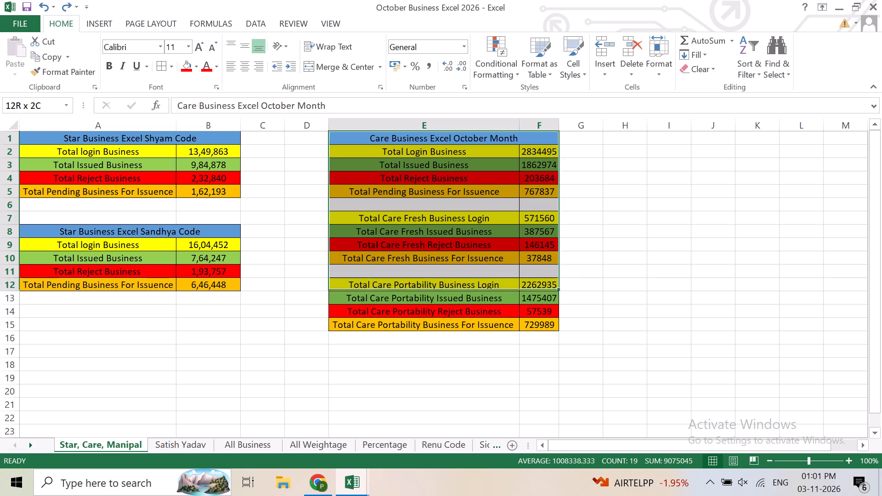
drag(459, 290, 458, 303)
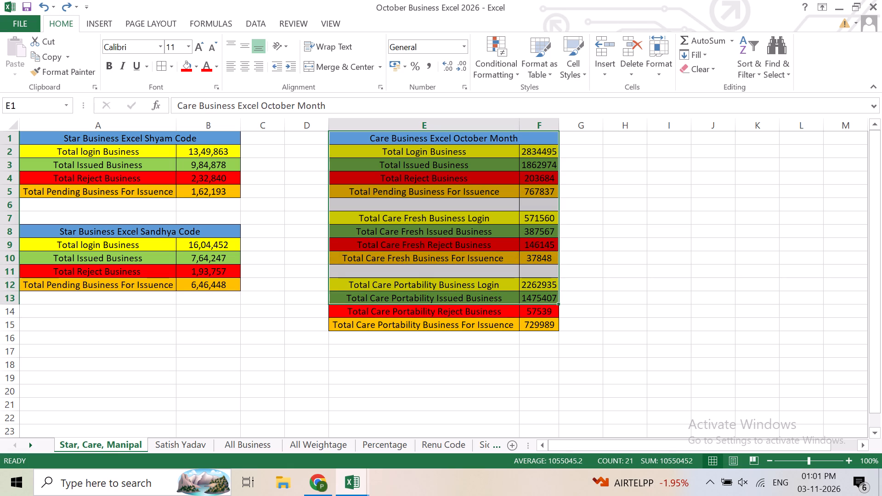
click(460, 139)
click(464, 155)
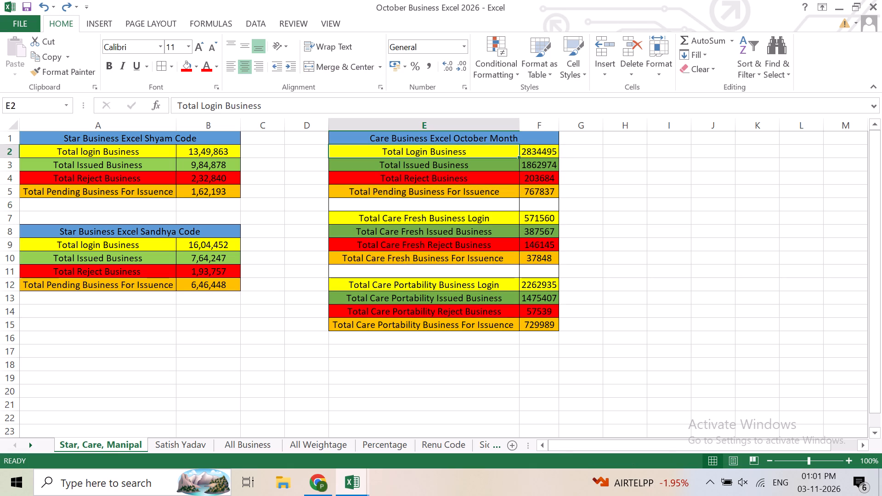
drag(471, 139, 488, 313)
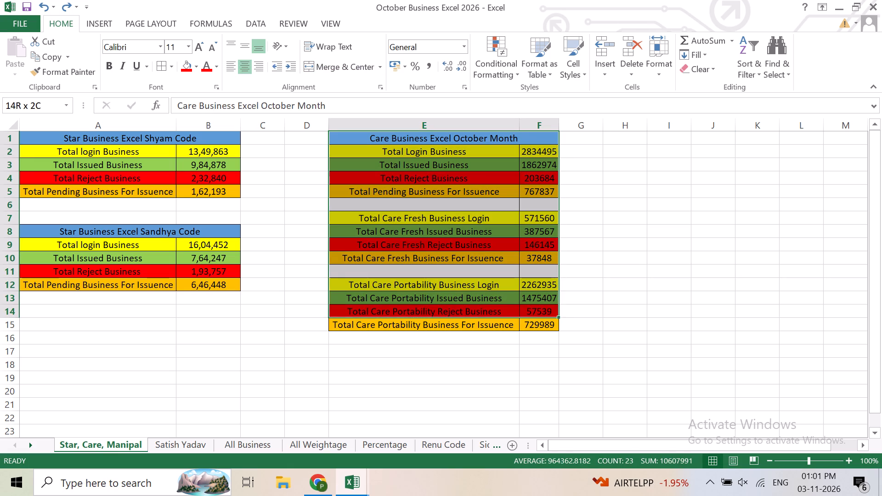
drag(488, 313, 490, 321)
key(ctrl+x)
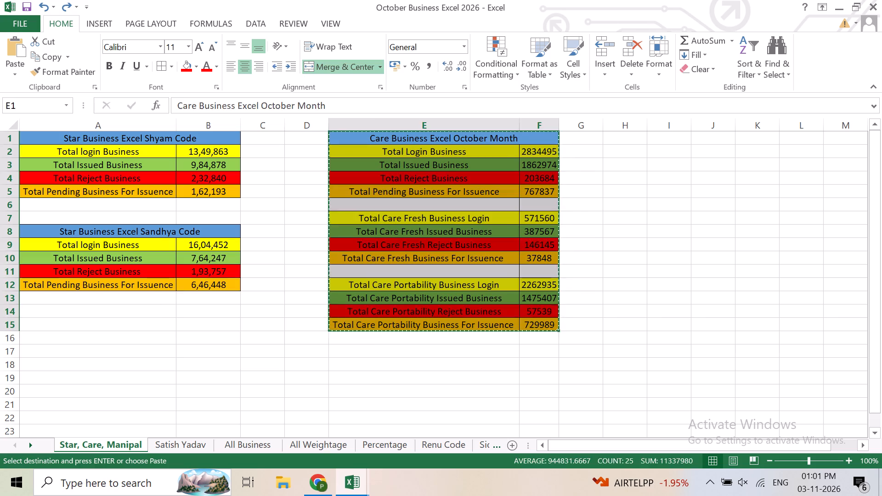
click(116, 363)
key(ctrl+v)
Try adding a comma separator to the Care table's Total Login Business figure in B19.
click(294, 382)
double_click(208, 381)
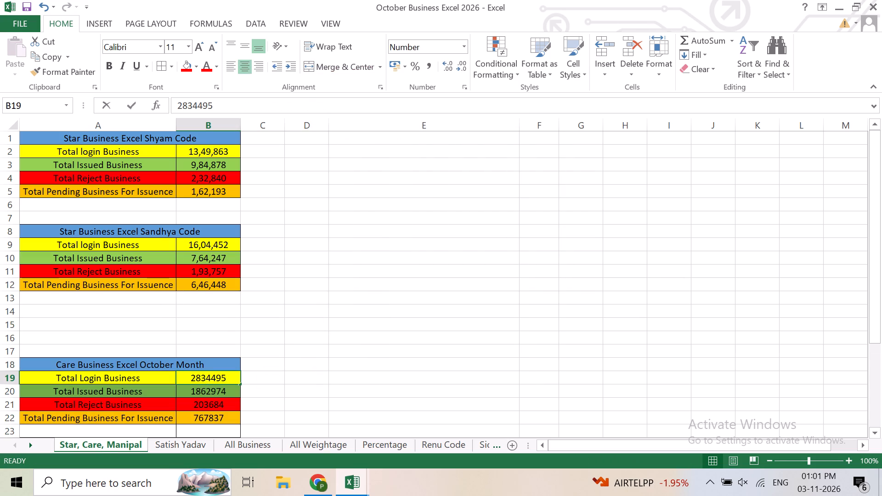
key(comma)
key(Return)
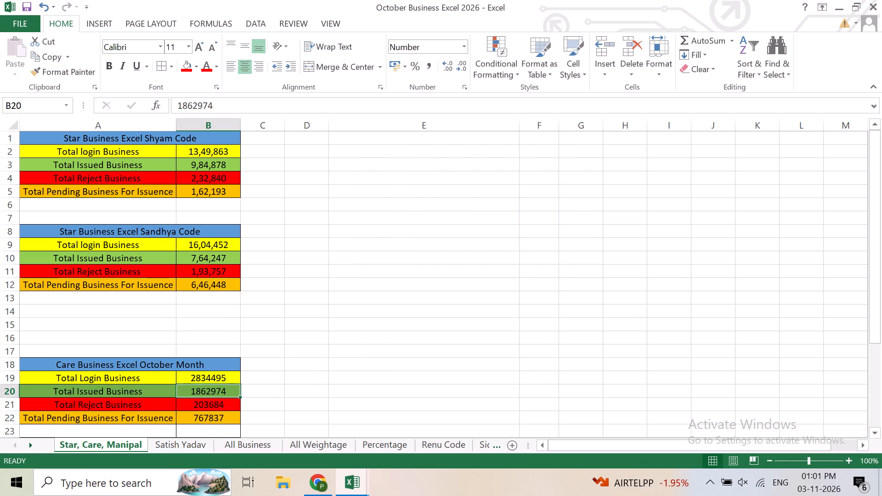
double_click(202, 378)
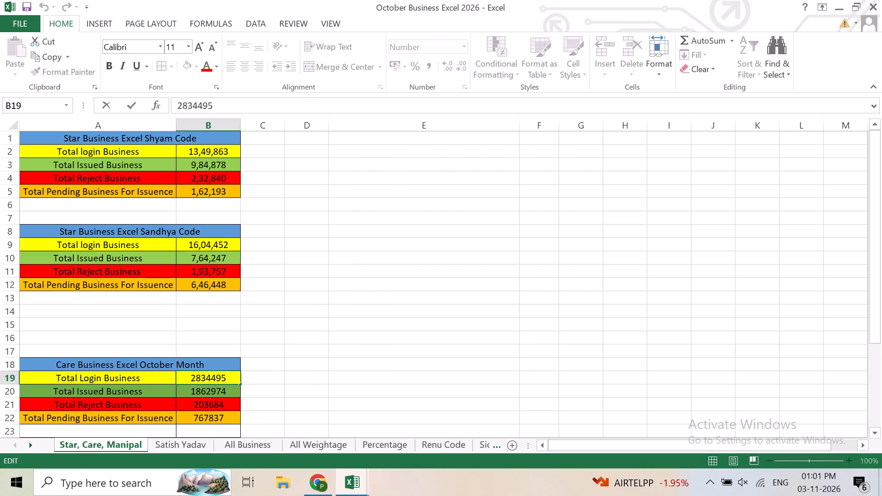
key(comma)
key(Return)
Apply the custom number format #,##0 to the Care table figures in B19:B32 and save the workbook.
scroll(220, 332, down, 2)
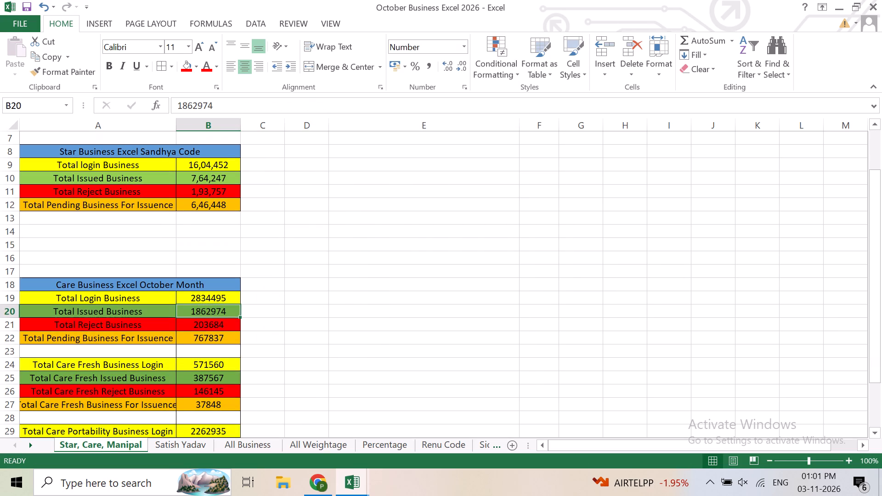
drag(194, 299, 196, 463)
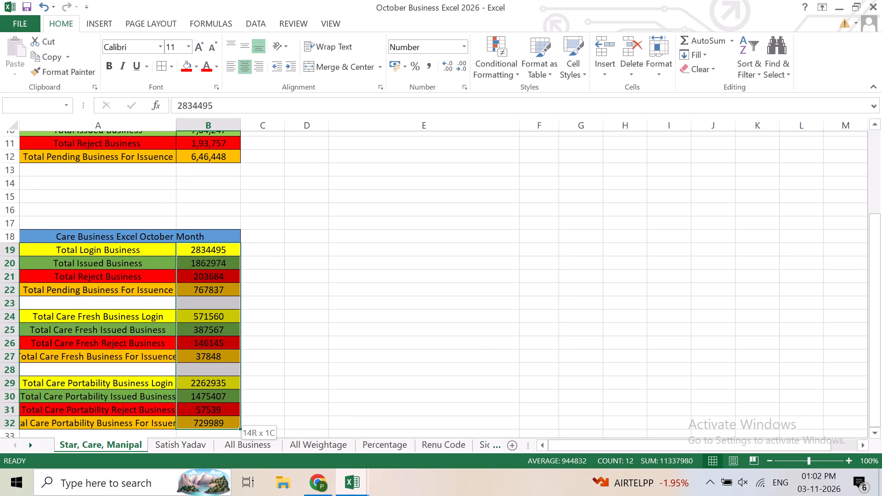
drag(196, 463, 203, 417)
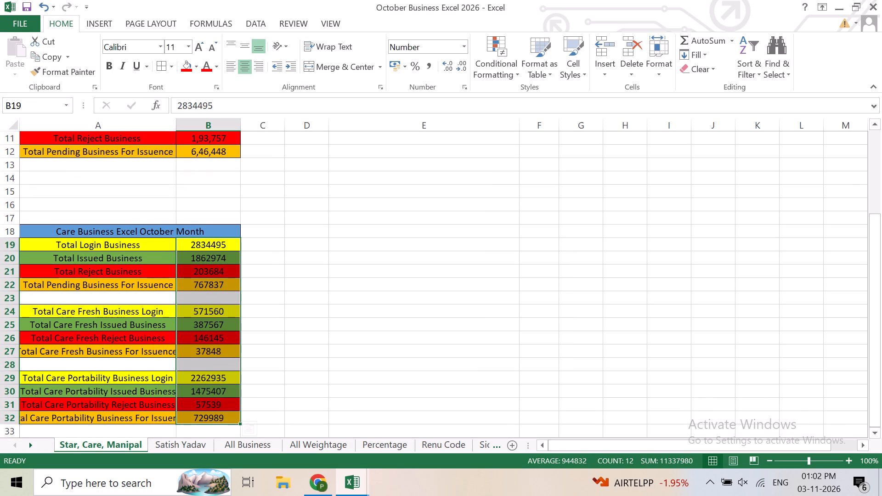
click(466, 87)
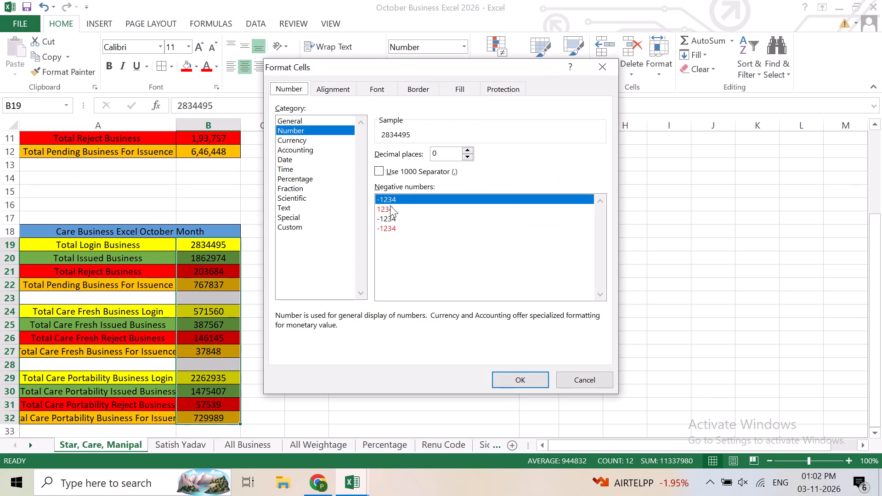
click(288, 221)
click(290, 227)
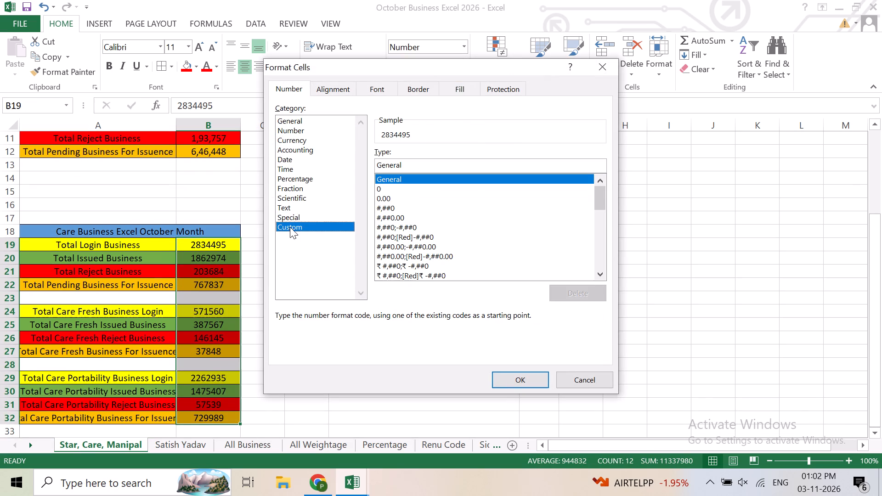
click(392, 207)
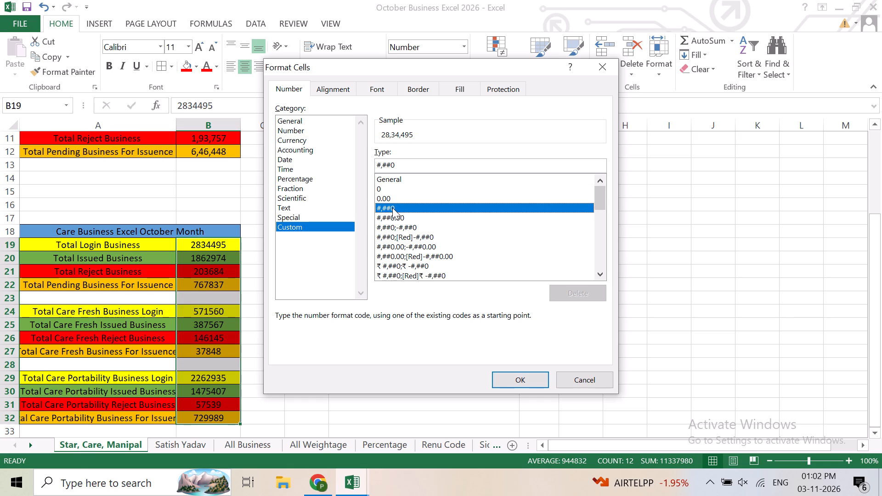
click(524, 374)
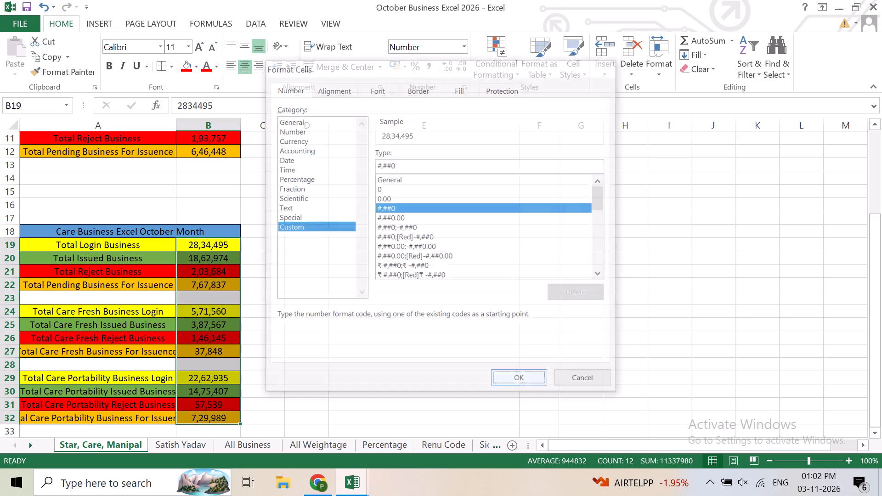
click(355, 315)
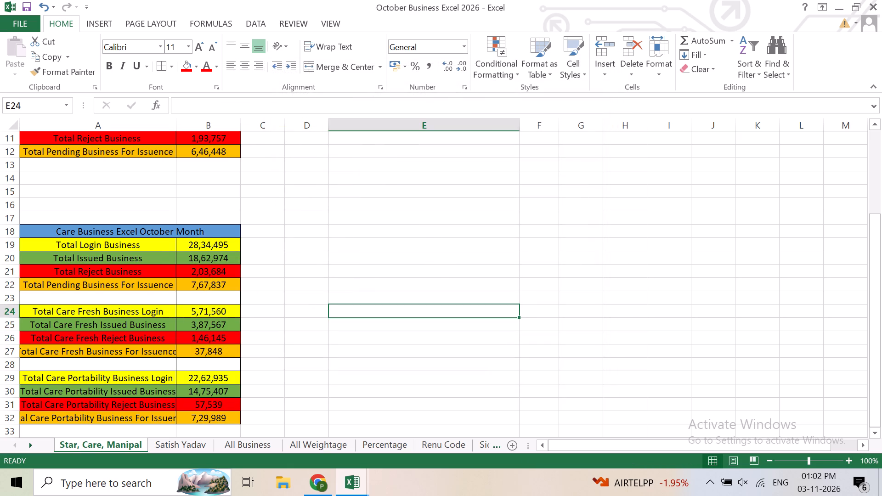
key(ctrl+s)
key(ctrl+s)
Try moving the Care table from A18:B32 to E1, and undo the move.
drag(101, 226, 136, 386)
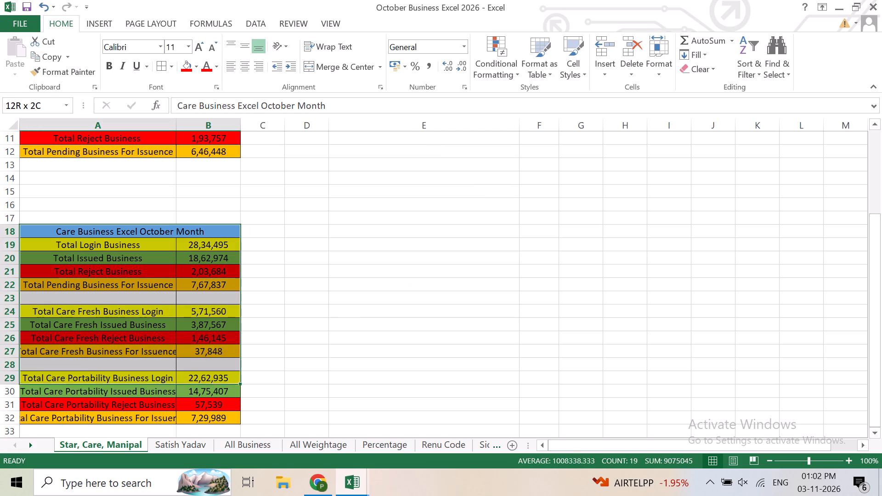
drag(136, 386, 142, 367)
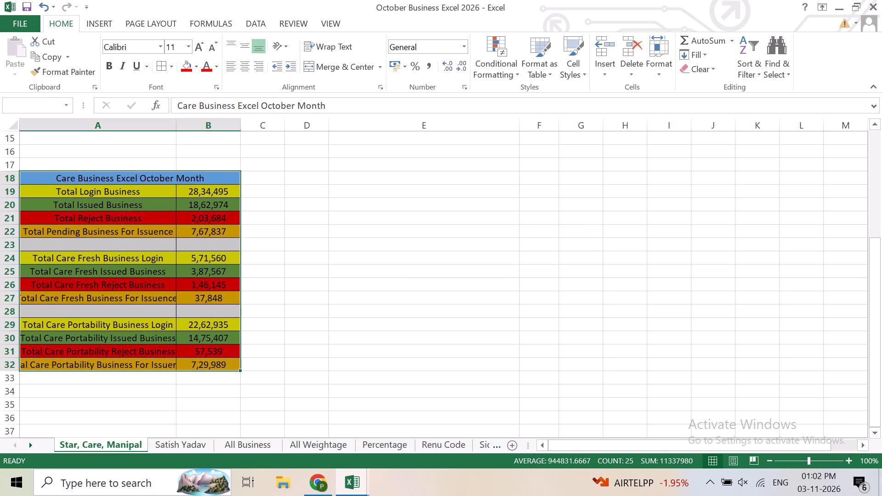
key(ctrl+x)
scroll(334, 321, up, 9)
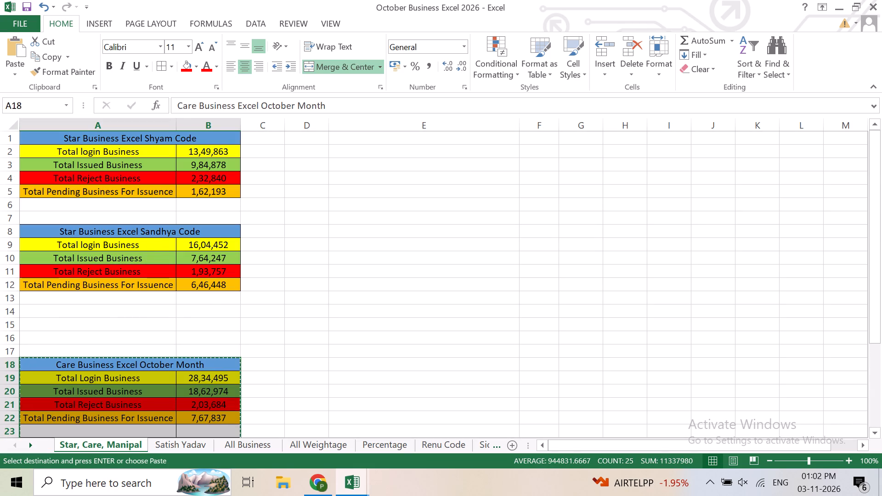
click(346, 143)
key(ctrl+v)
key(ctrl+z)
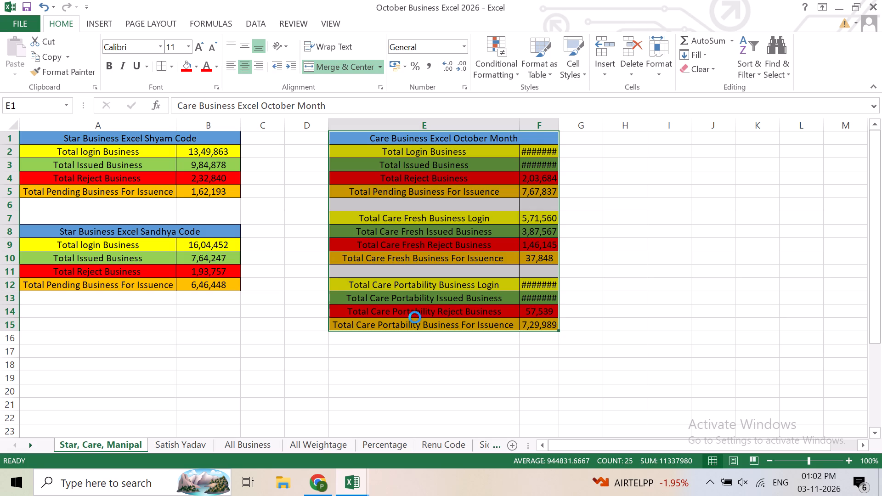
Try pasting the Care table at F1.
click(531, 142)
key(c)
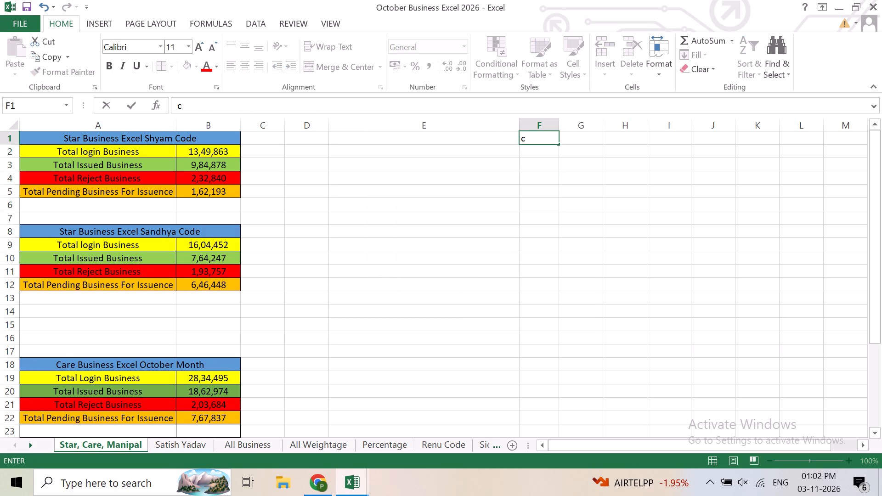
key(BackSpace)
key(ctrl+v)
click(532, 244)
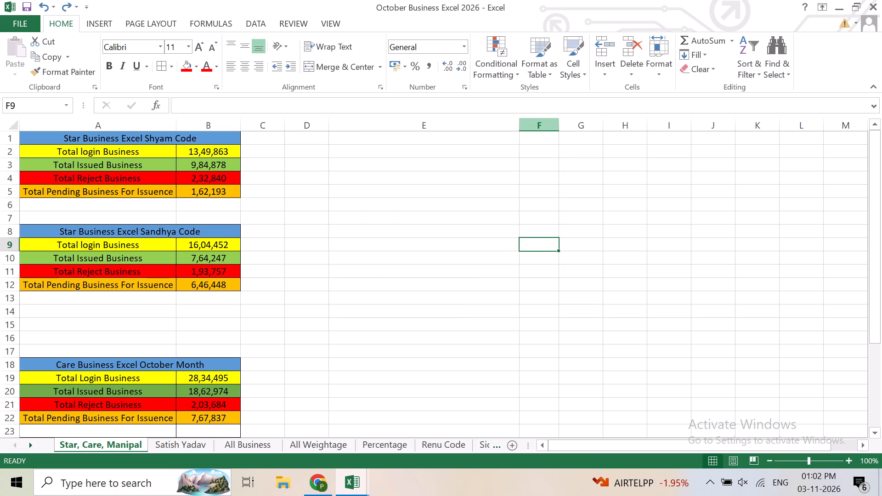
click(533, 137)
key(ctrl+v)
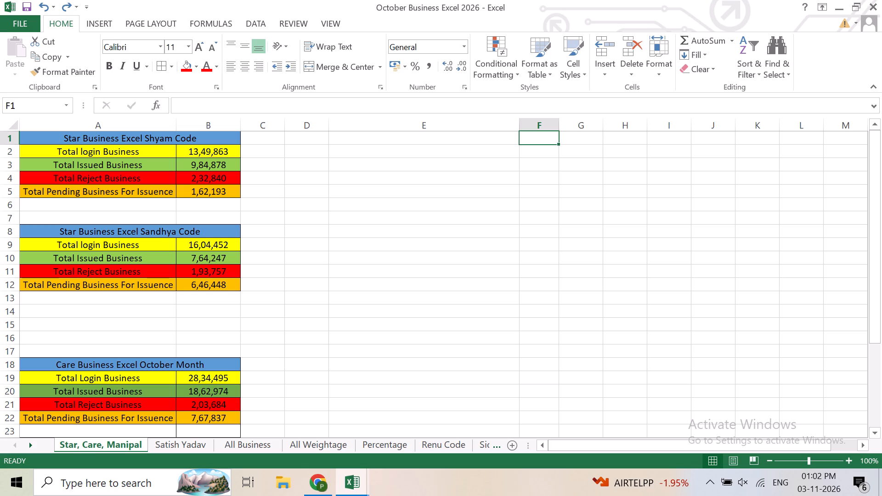
Copy the Care table in A18:B32 to F1, beside the Star tables.
drag(89, 365, 85, 440)
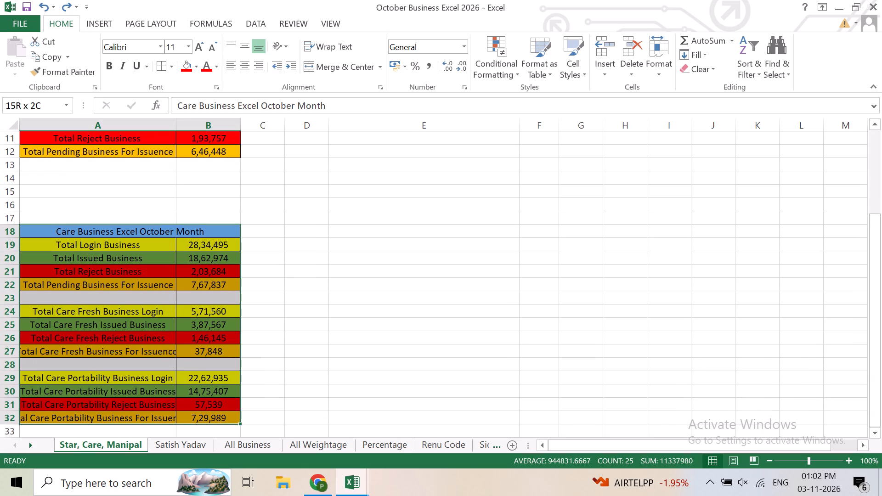
drag(85, 440, 95, 418)
key(ctrl+c)
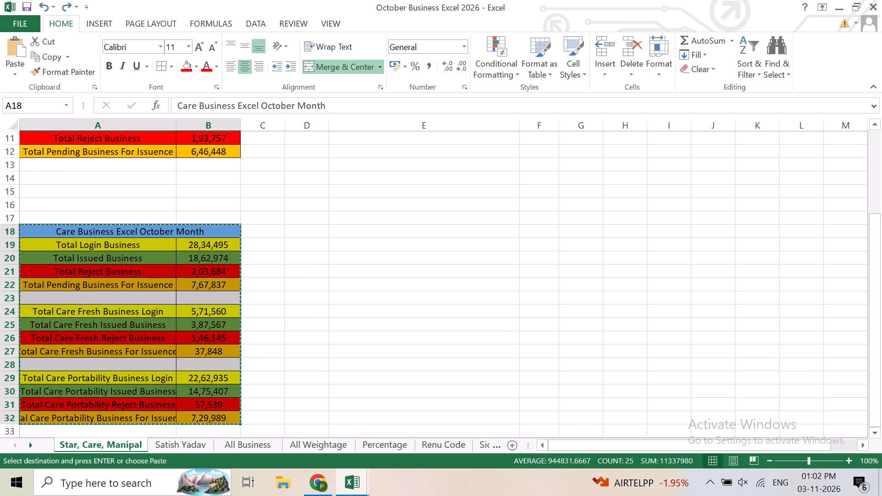
scroll(547, 224, up, 3)
scroll(534, 152, up, 5)
click(533, 137)
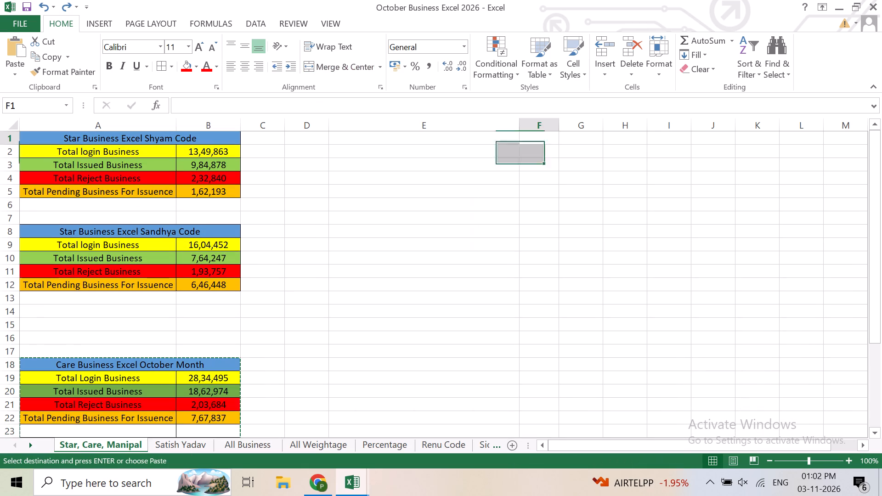
key(ctrl+v)
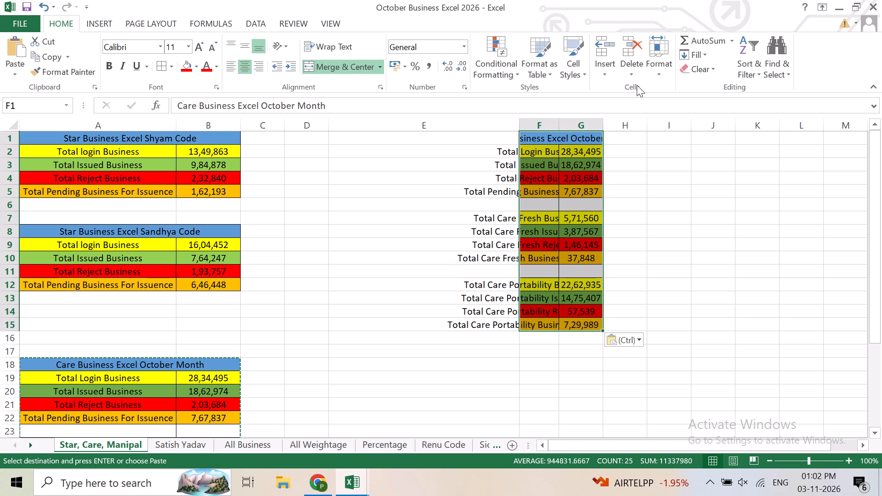
AutoFit columns F and G to the copied Care table's contents and save the workbook.
click(577, 74)
click(668, 56)
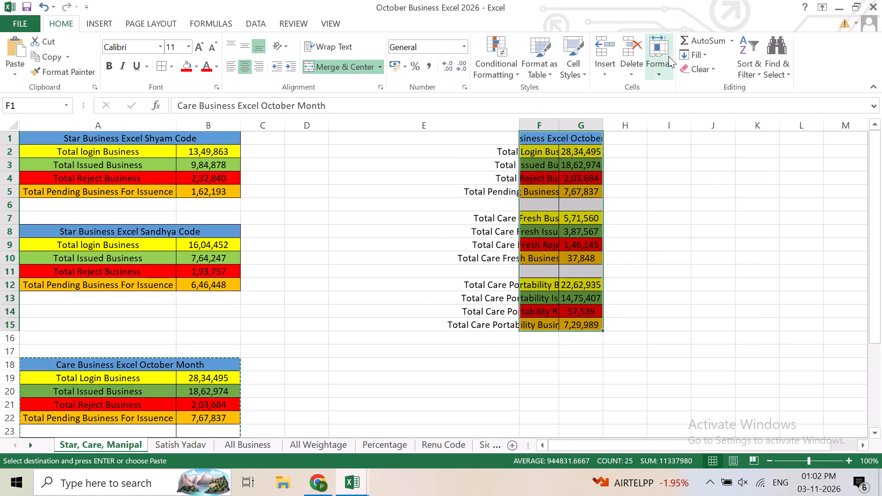
click(696, 156)
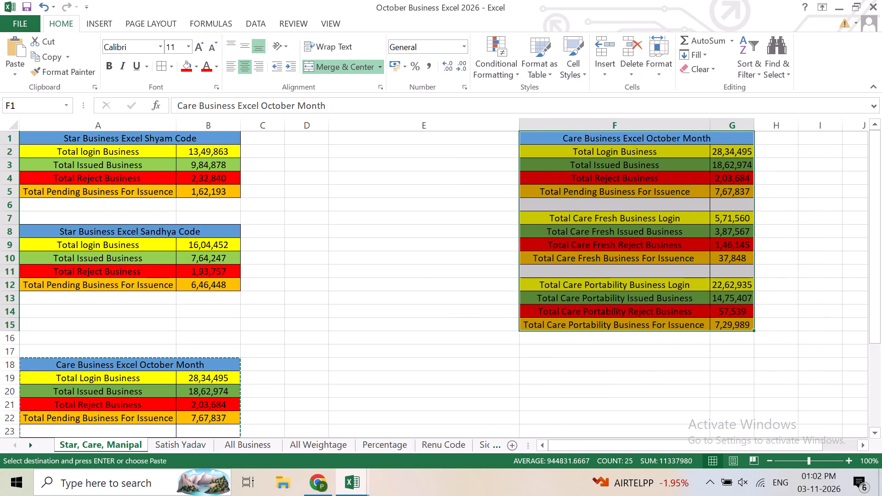
click(602, 385)
key(ctrl+s)
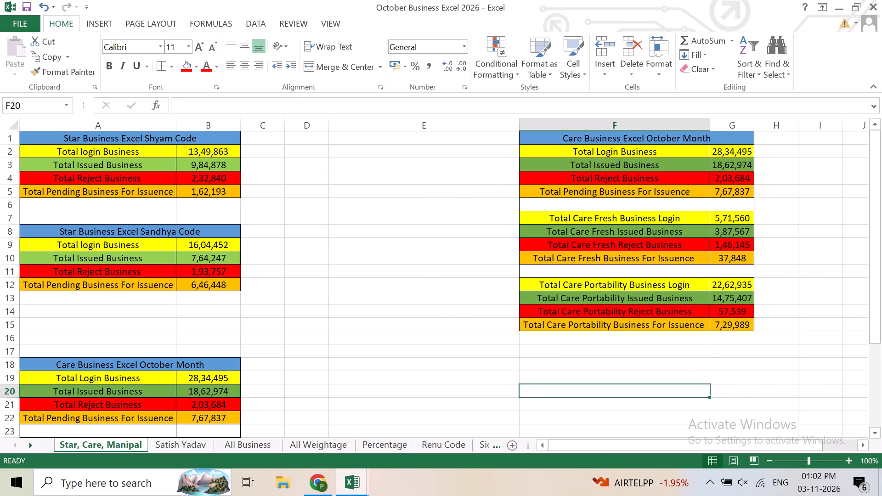
key(ctrl+s)
key(ctrl+s)
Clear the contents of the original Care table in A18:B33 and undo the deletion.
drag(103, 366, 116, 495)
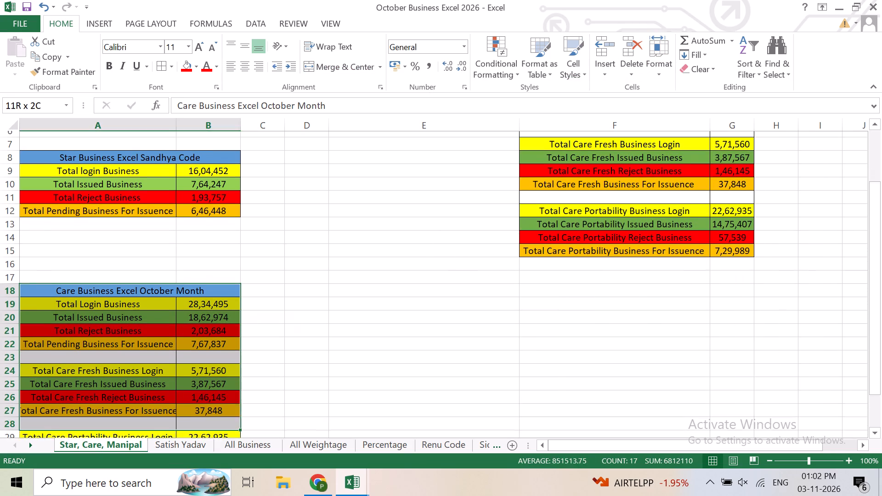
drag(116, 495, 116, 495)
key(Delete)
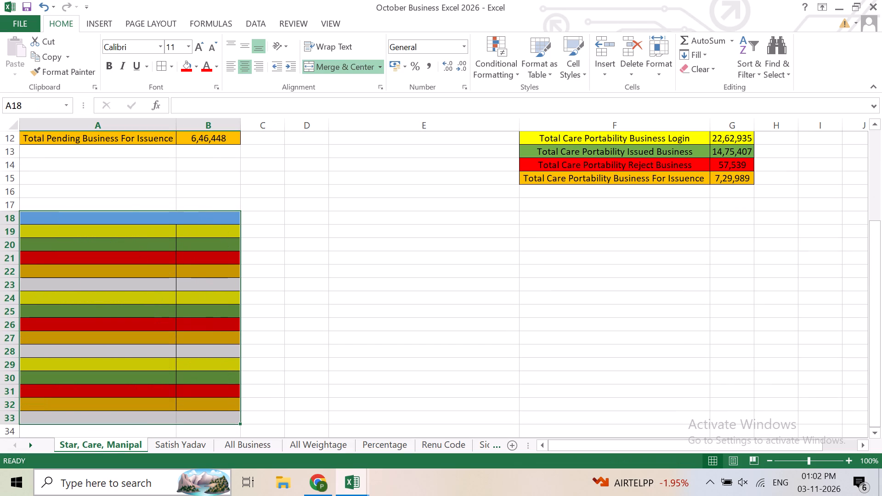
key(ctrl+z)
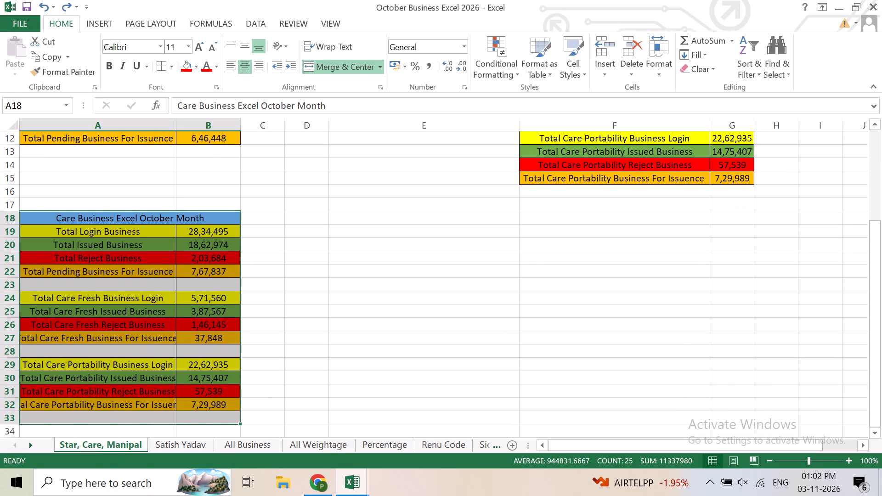
Move the original Care table from A18:B33, trying F1 and E1 first, and place it at F18 below its copy.
key(ctrl+x)
scroll(570, 241, up, 8)
click(558, 136)
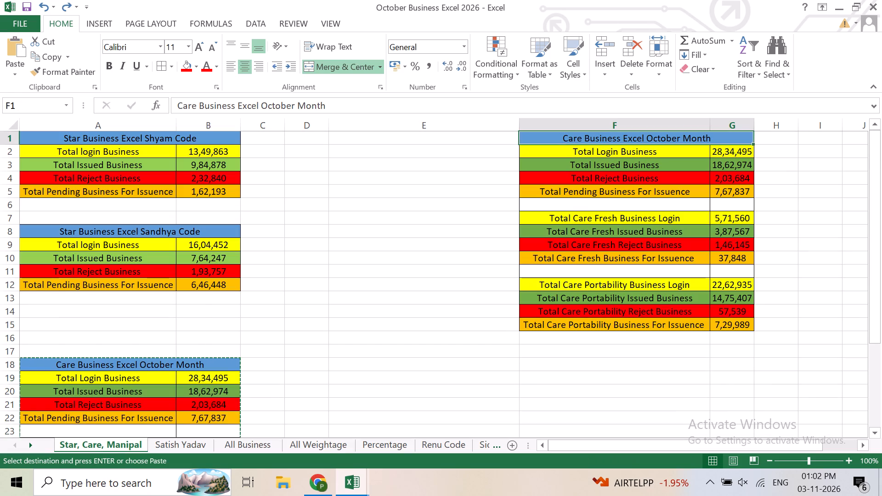
key(ctrl+v)
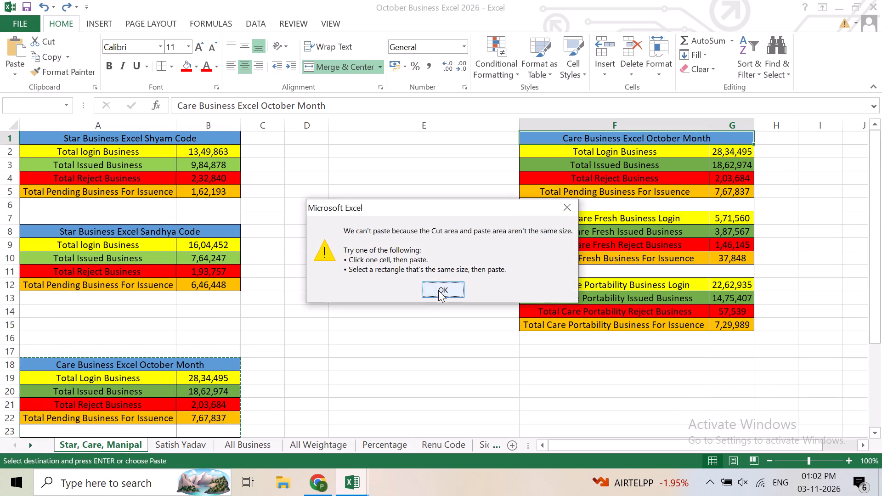
click(438, 290)
click(504, 142)
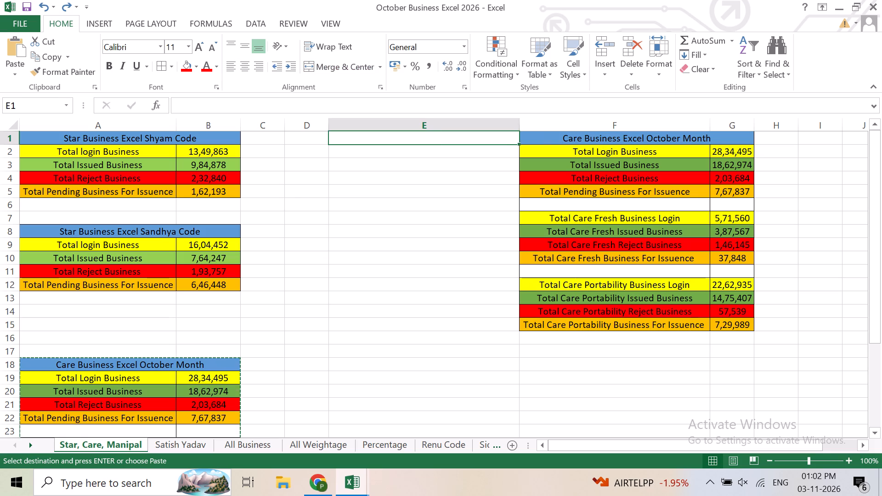
key(ctrl+v)
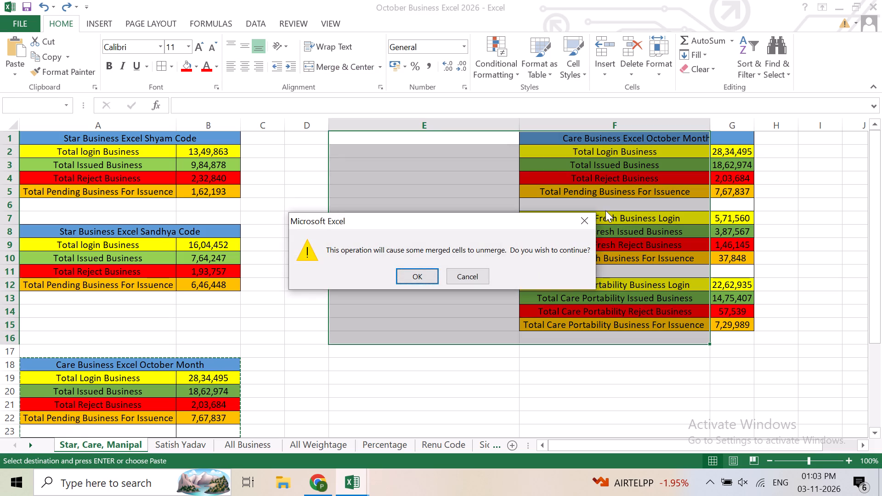
click(583, 214)
click(612, 364)
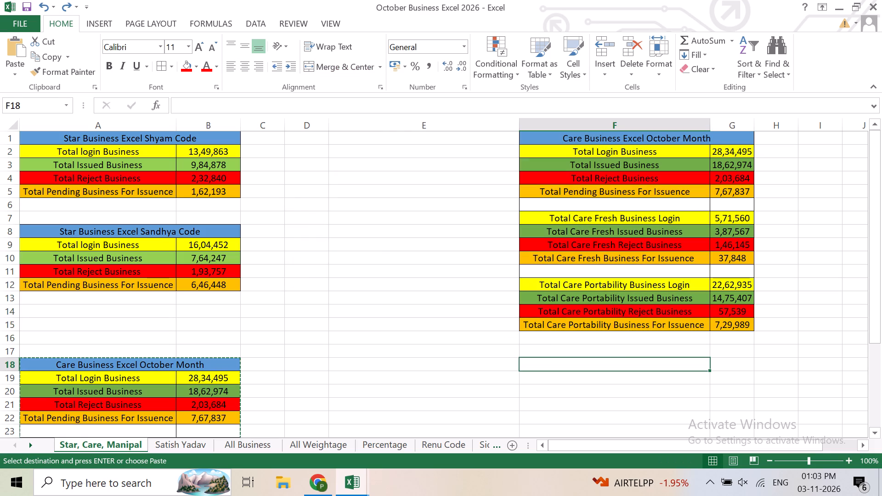
key(ctrl+v)
key(ctrl+z)
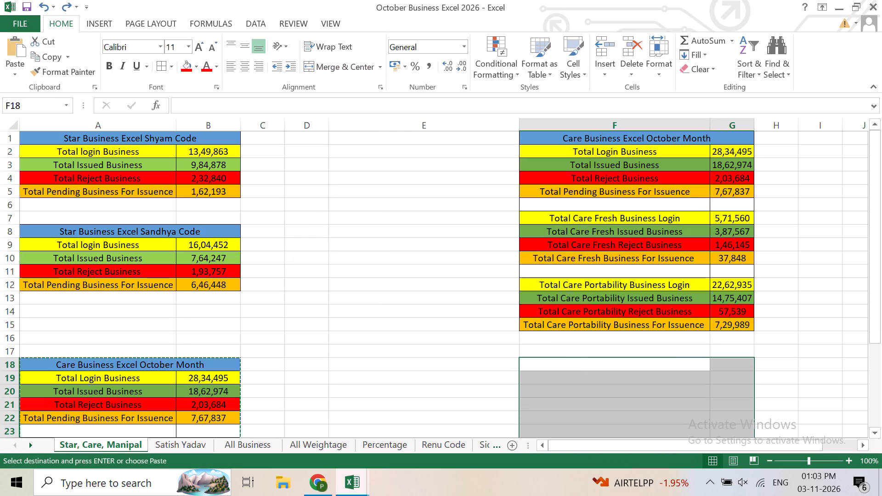
key(ctrl+v)
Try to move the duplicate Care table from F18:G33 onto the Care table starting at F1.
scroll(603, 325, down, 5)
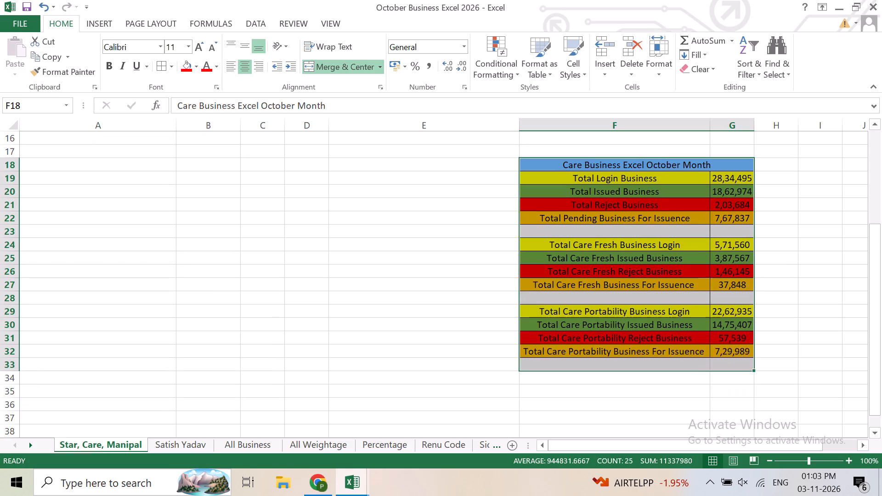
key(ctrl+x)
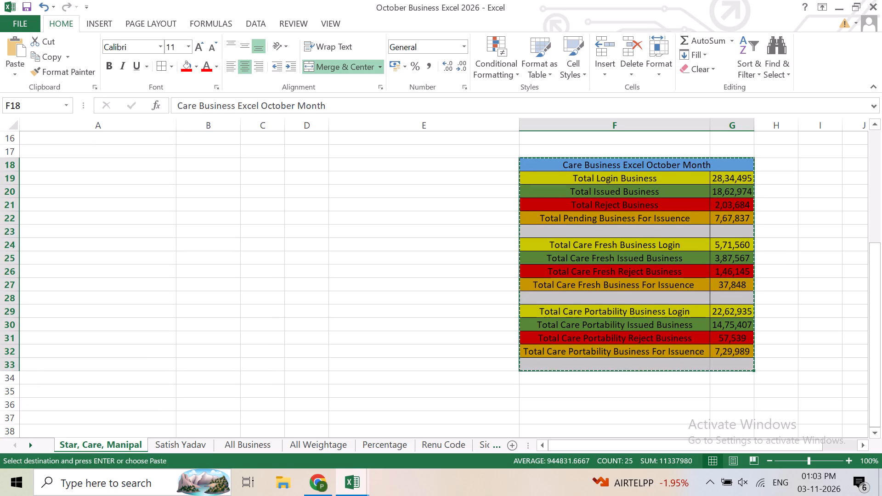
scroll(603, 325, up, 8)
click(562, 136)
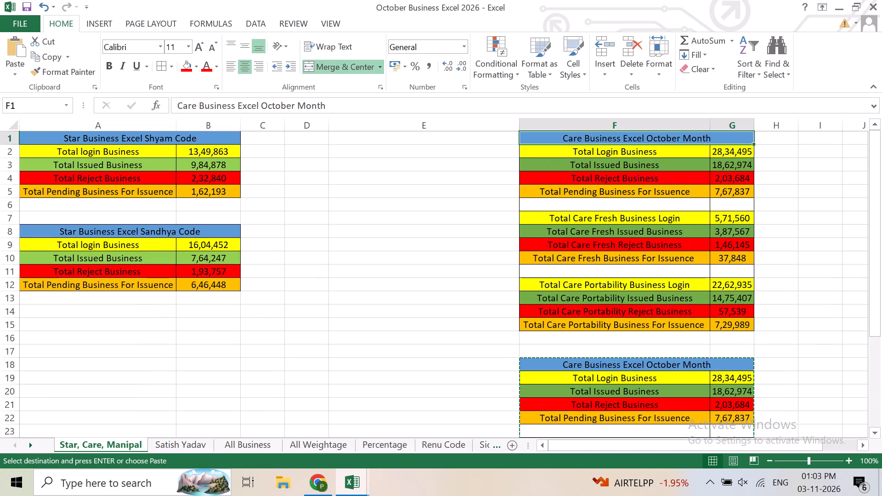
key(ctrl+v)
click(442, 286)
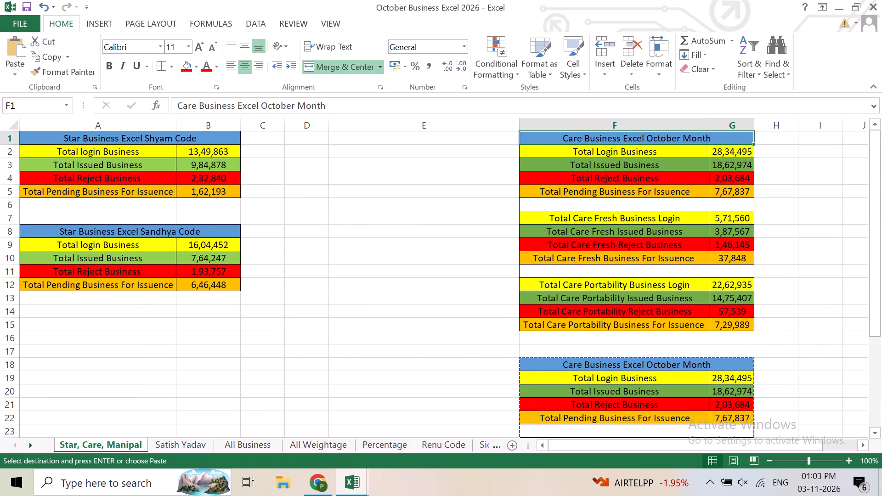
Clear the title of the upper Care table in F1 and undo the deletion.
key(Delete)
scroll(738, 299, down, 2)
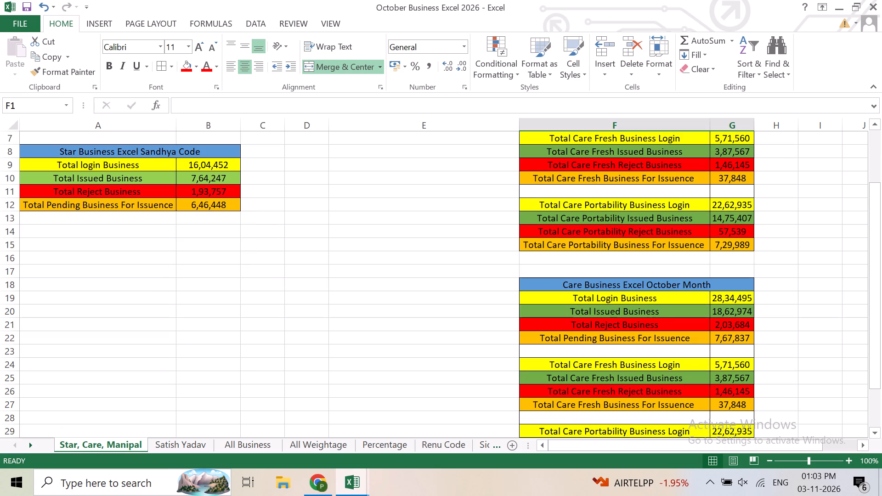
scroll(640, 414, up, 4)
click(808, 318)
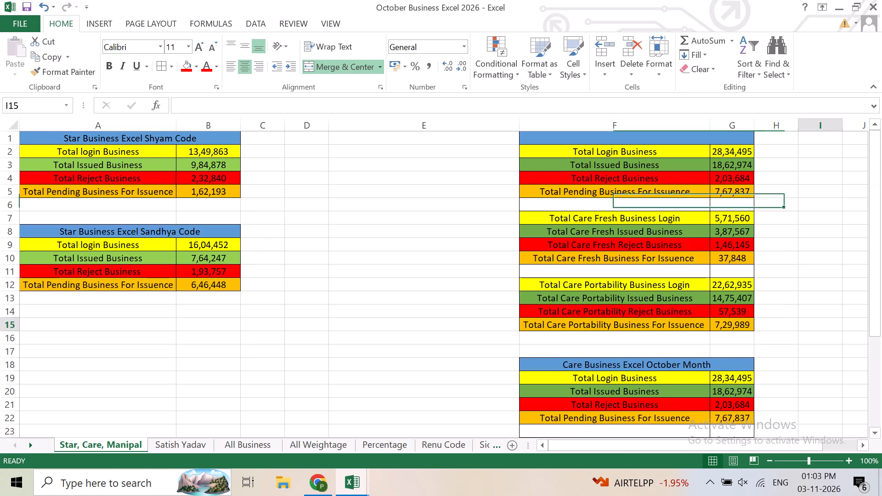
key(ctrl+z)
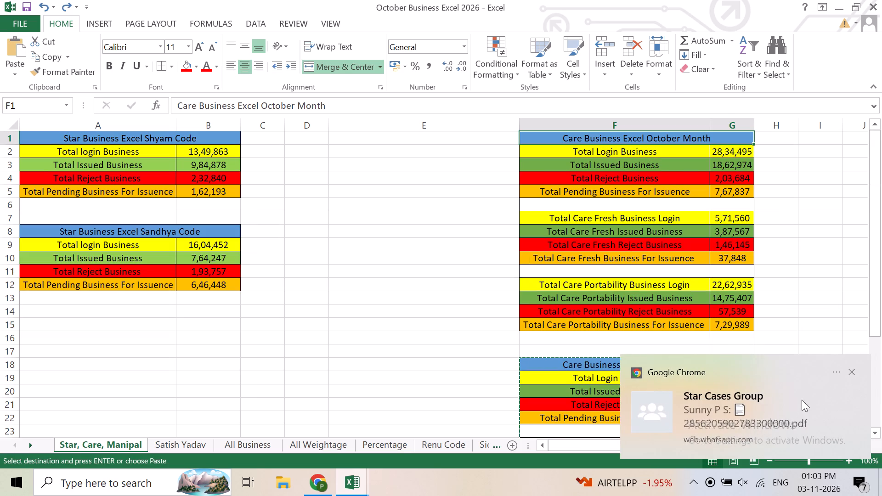
Save the workbook with both Care tables in place.
scroll(679, 361, down, 4)
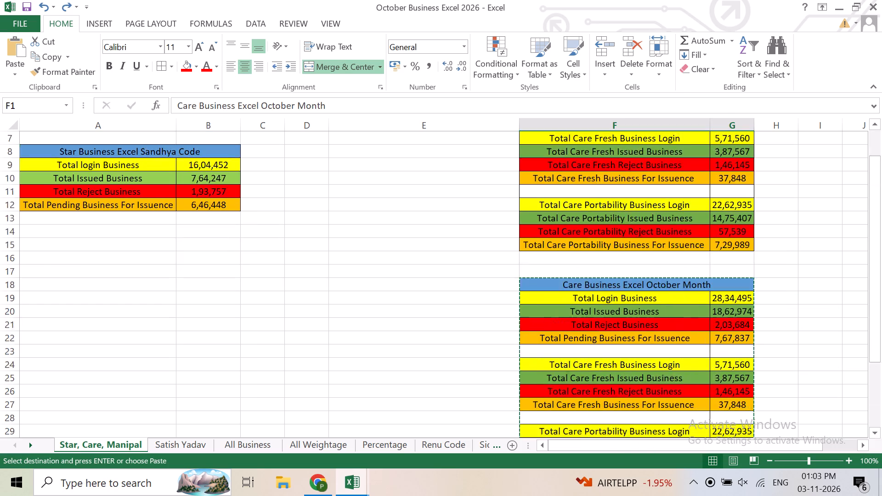
scroll(679, 361, down, 1)
scroll(679, 361, up, 5)
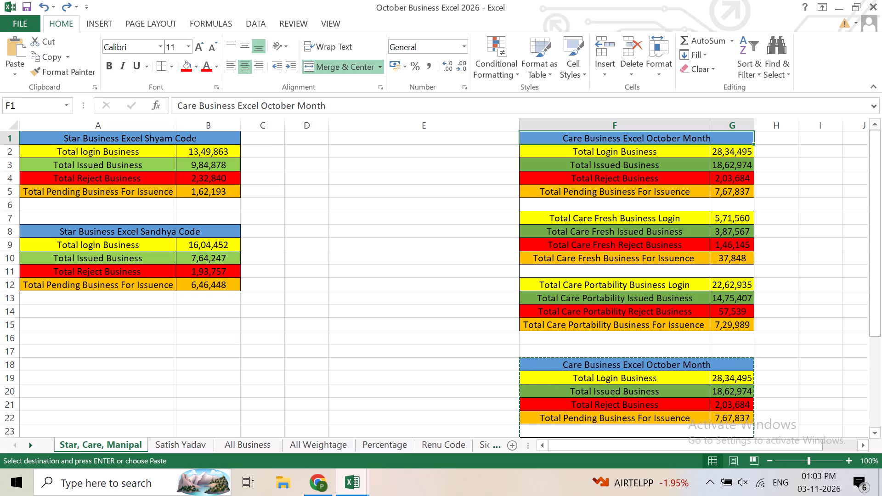
key(ctrl+s)
key(ctrl+s)
key(ctrl+s)
key(ctrl+s)
key(ctrl+s)
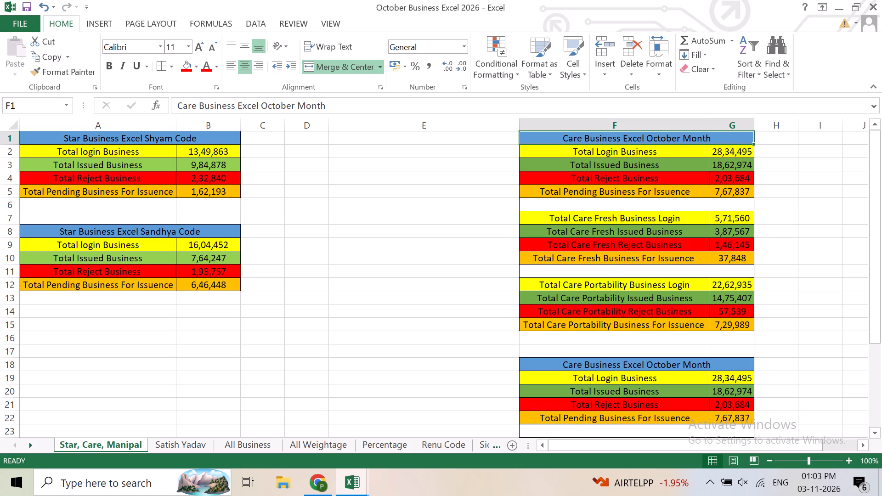
Remove the fill colours and clear the contents of the duplicate Care table in F18:G31.
drag(530, 139, 548, 322)
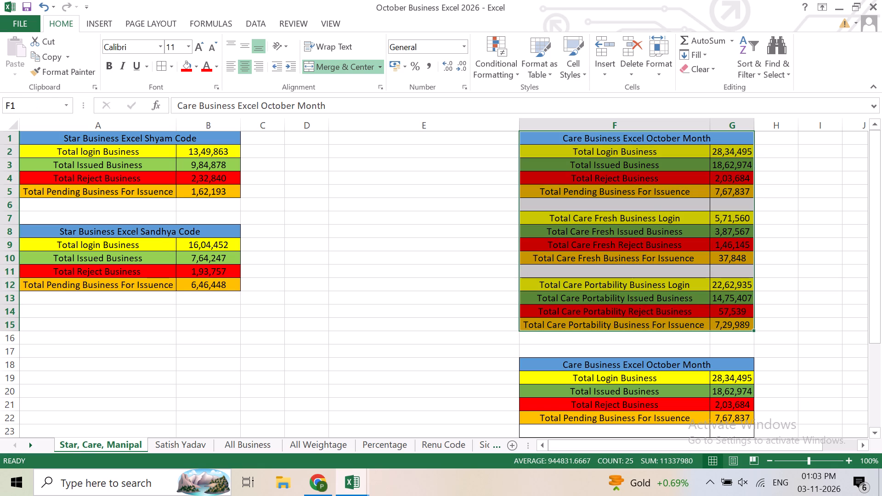
scroll(551, 326, down, 4)
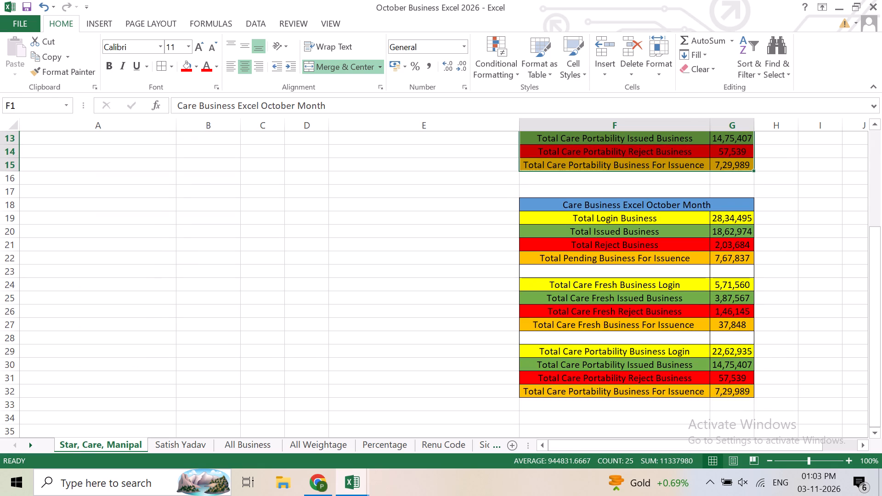
drag(572, 202, 600, 384)
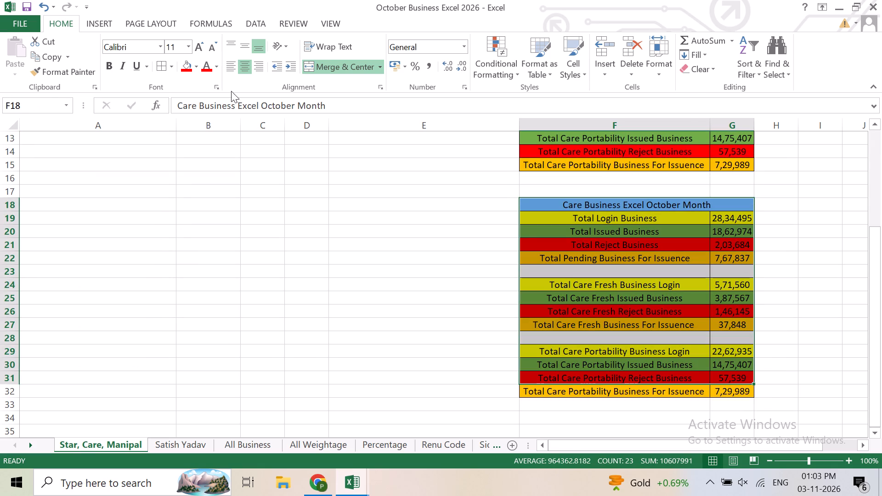
click(199, 69)
click(184, 97)
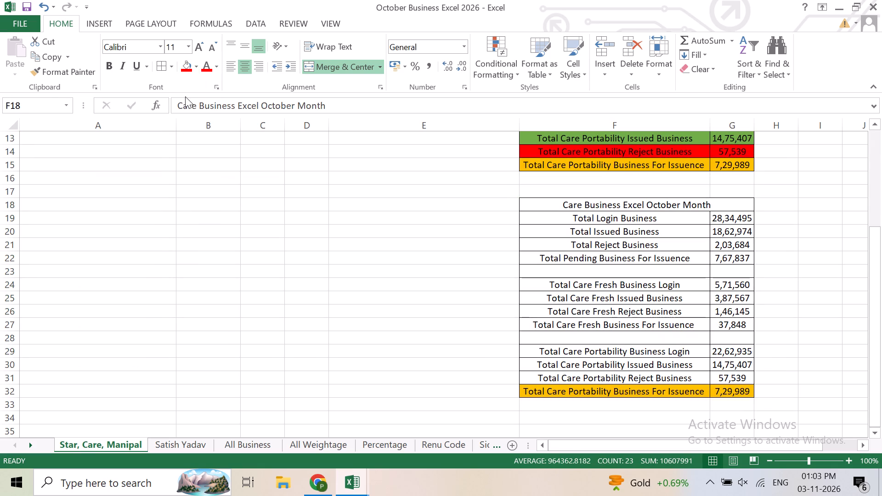
key(Delete)
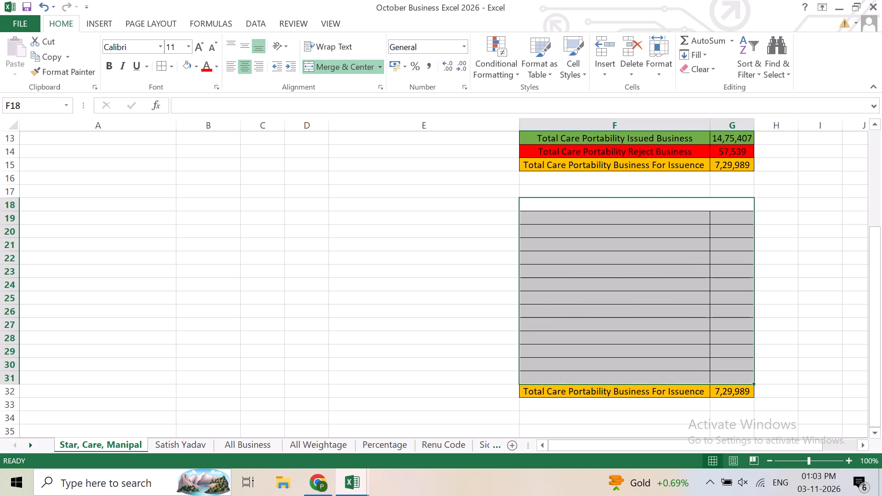
Clear the contents and remove the orange fill of the duplicate table's last row, F32:G32.
drag(553, 395, 709, 395)
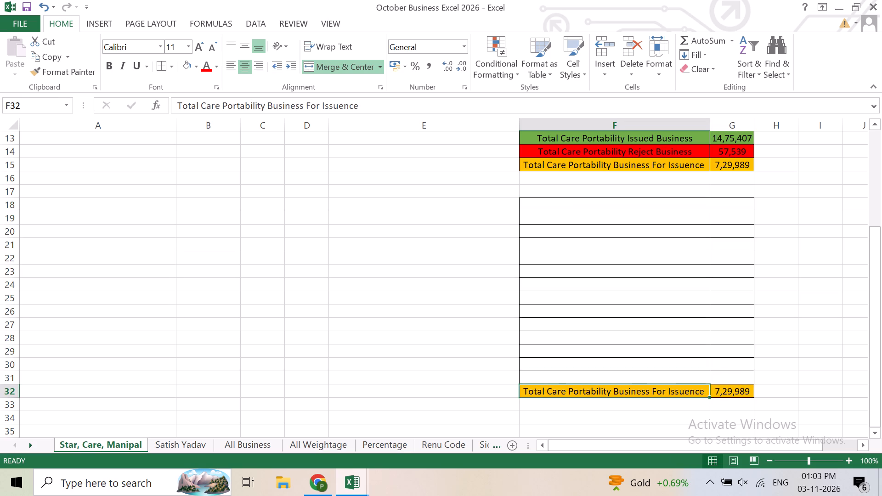
drag(709, 395, 733, 395)
key(Delete)
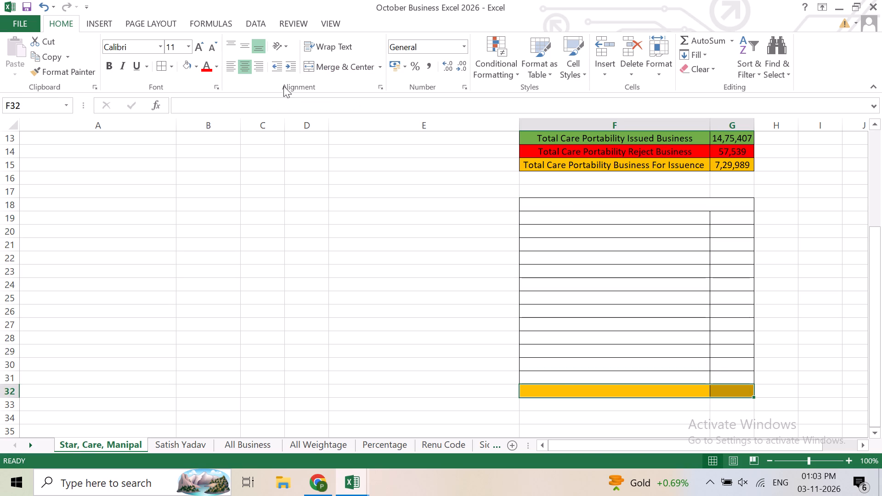
click(189, 64)
click(360, 263)
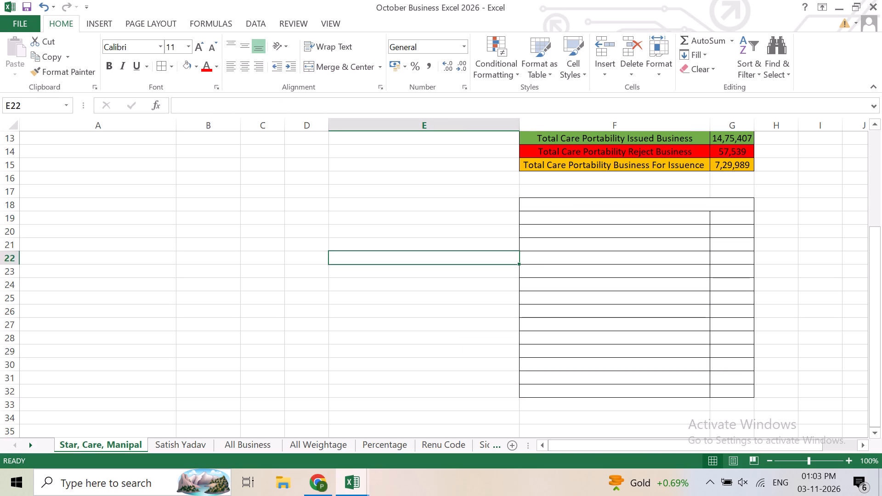
Save the October Business Excel 2026 workbook with the duplicate Care table emptied.
key(ctrl+s)
key(ctrl+s)
key(ctrl+s)
key(ctrl+s)
scroll(655, 258, up, 9)
key(ctrl+s)
key(ctrl+s)
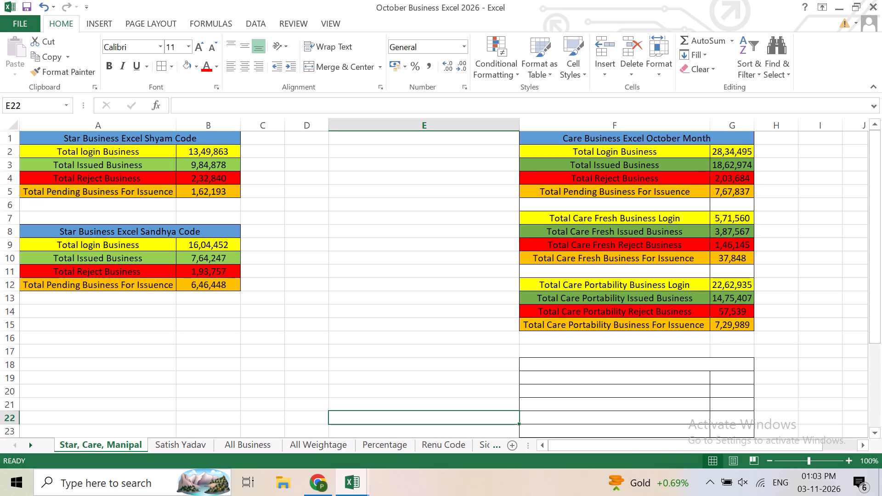
key(ctrl+s)
click(436, 267)
key(ctrl+s)
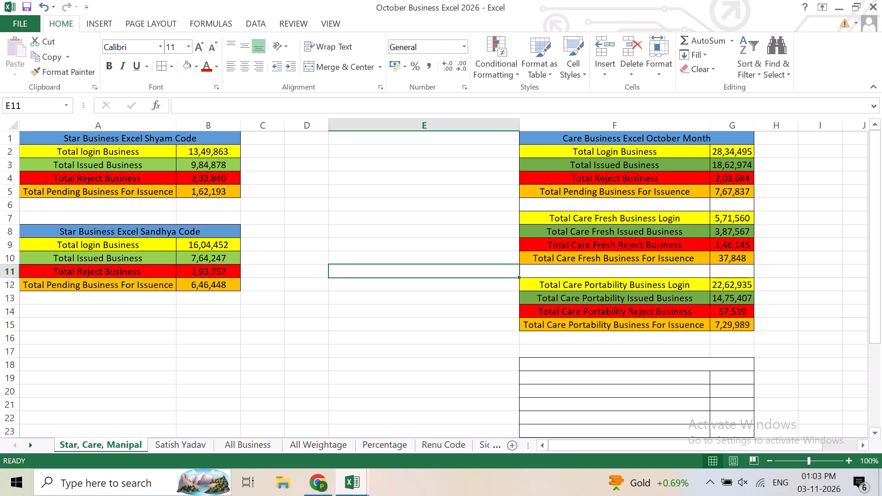
scroll(430, 371, down, 6)
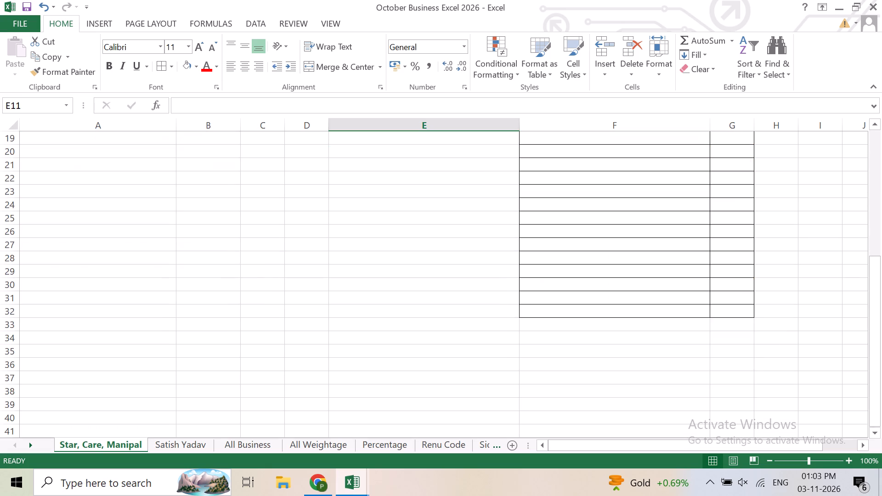
scroll(430, 371, up, 6)
scroll(356, 257, up, 4)
key(ctrl+s)
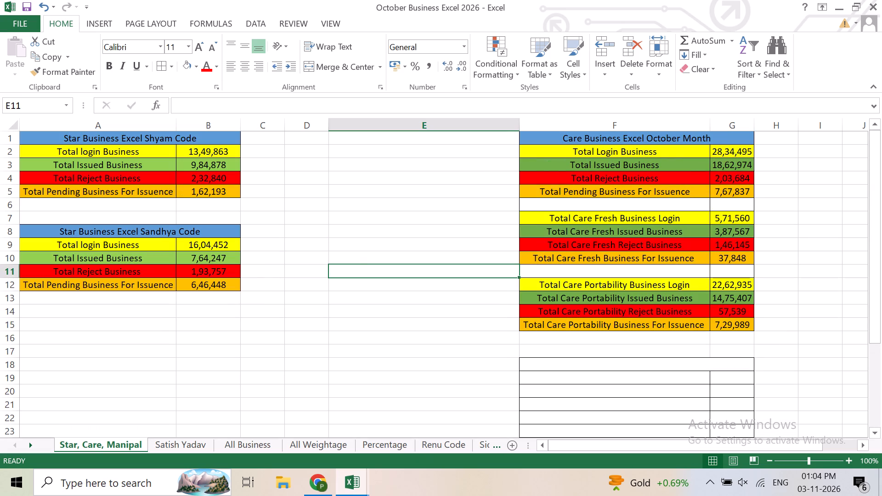
Switch to the September Mis Both Branch 2026 workbook and open its Star Cases Excel sheet.
click(831, 0)
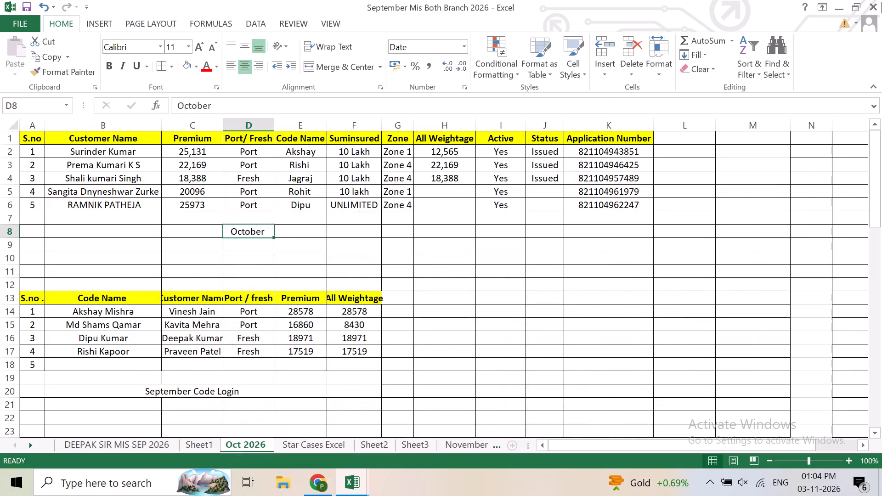
click(850, 0)
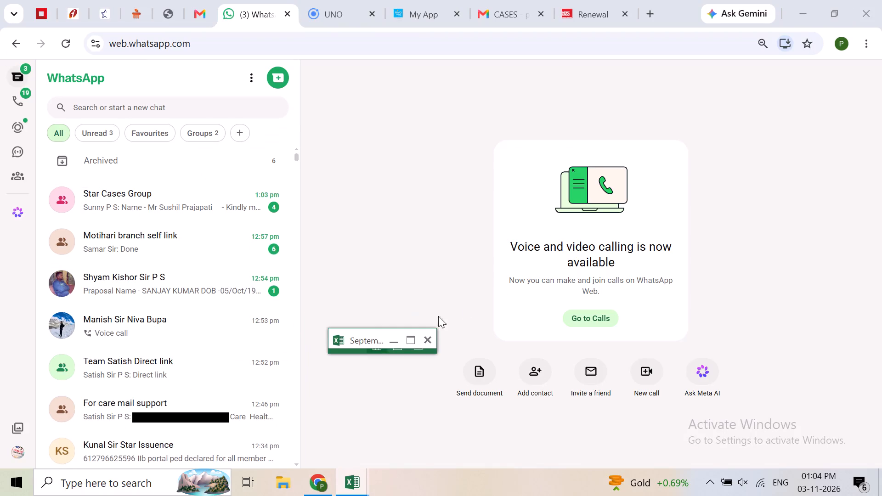
click(410, 342)
click(300, 449)
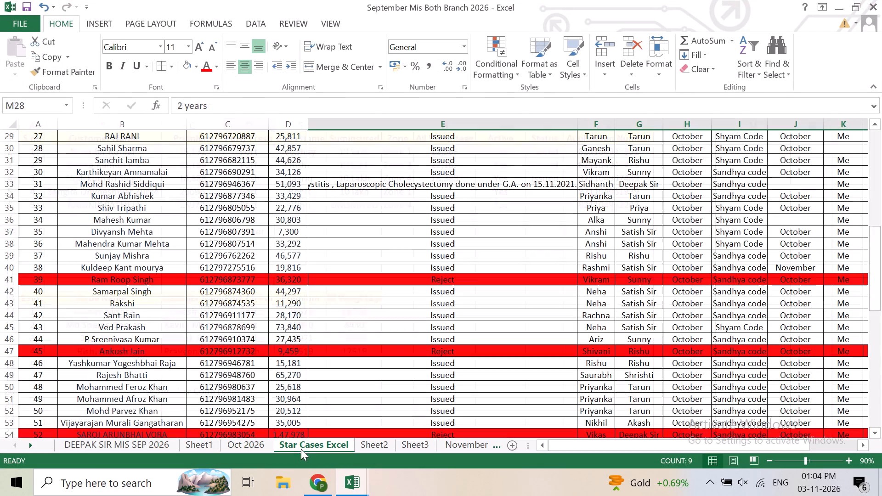